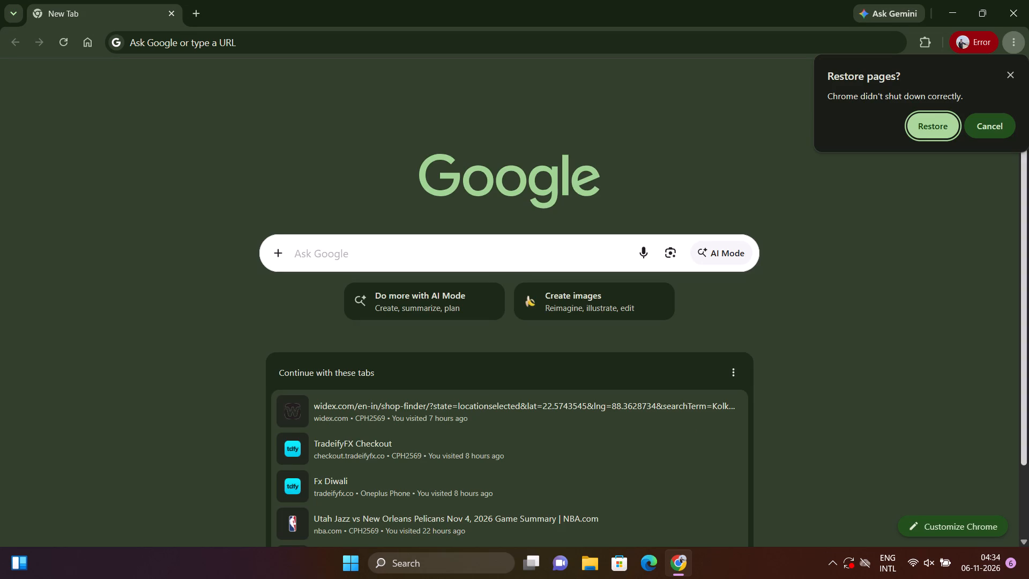
Dismiss the offer to restore the previous session's pages.
left_click(1012, 75)
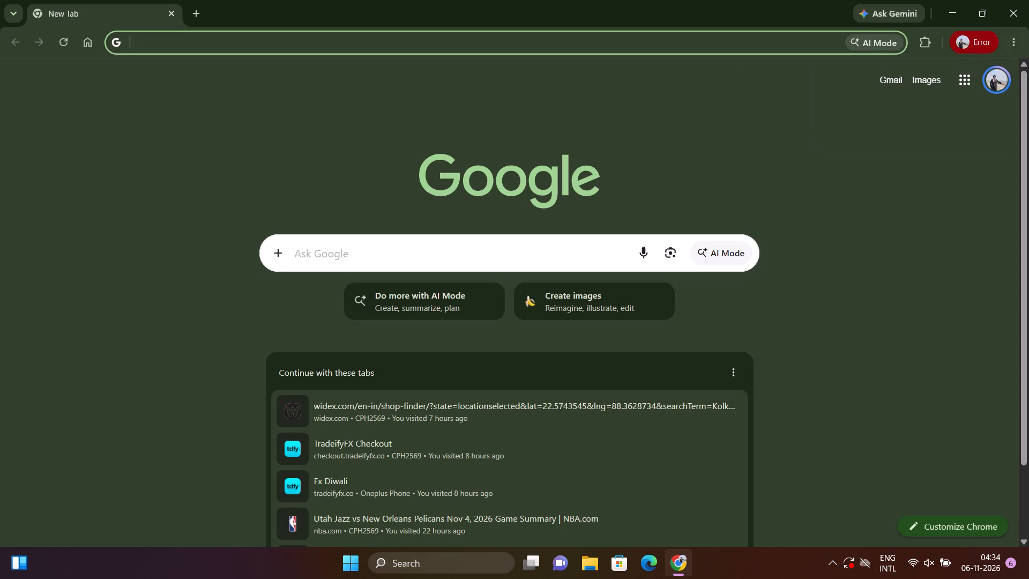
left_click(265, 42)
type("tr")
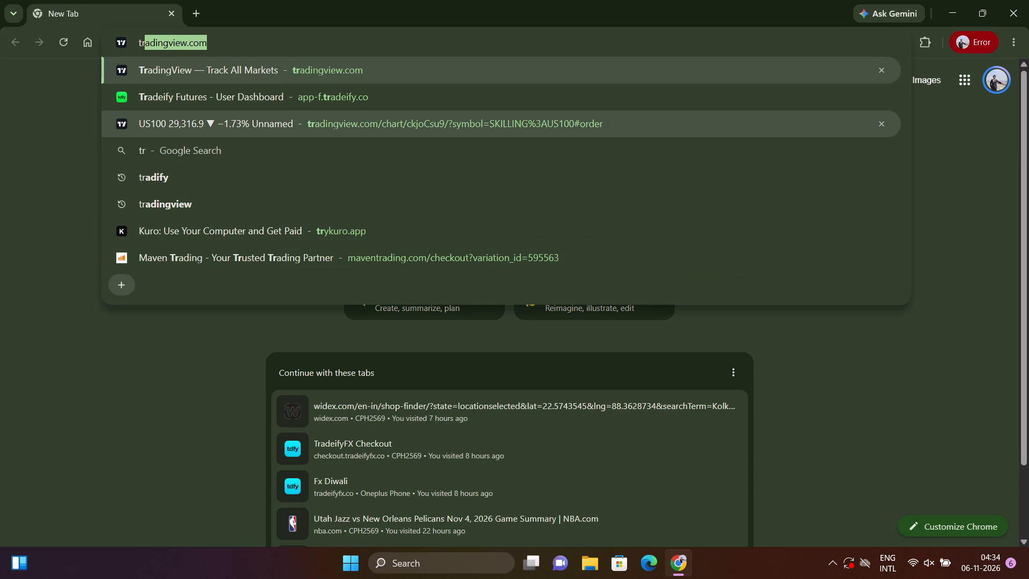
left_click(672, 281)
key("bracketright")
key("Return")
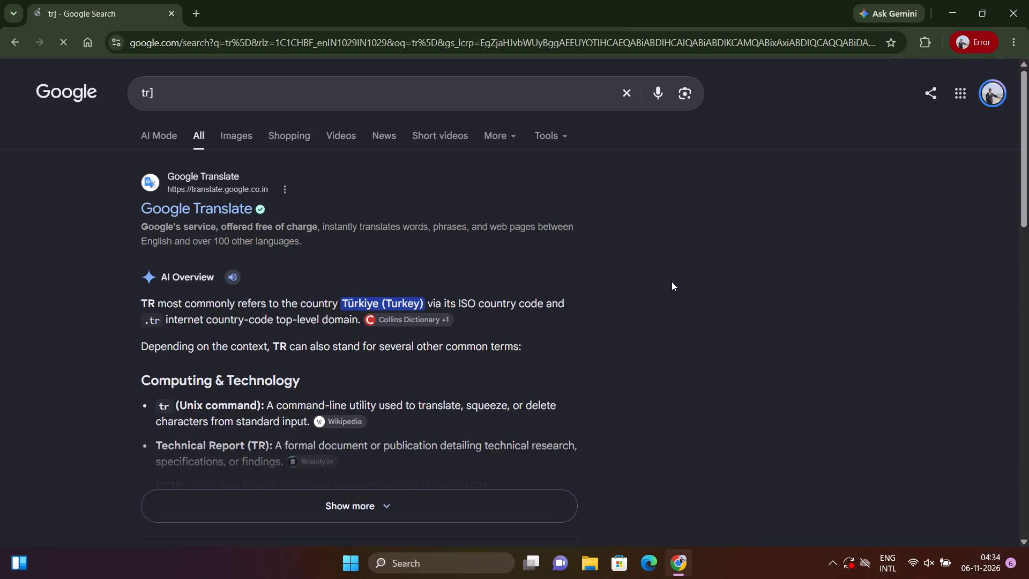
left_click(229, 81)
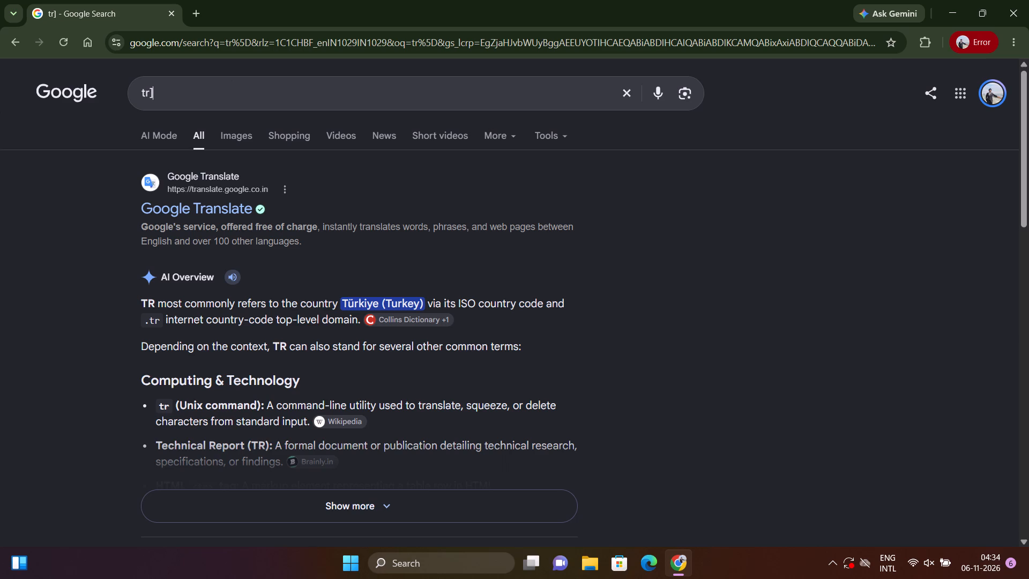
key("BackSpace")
Go to tradingview.com.
left_click(249, 42)
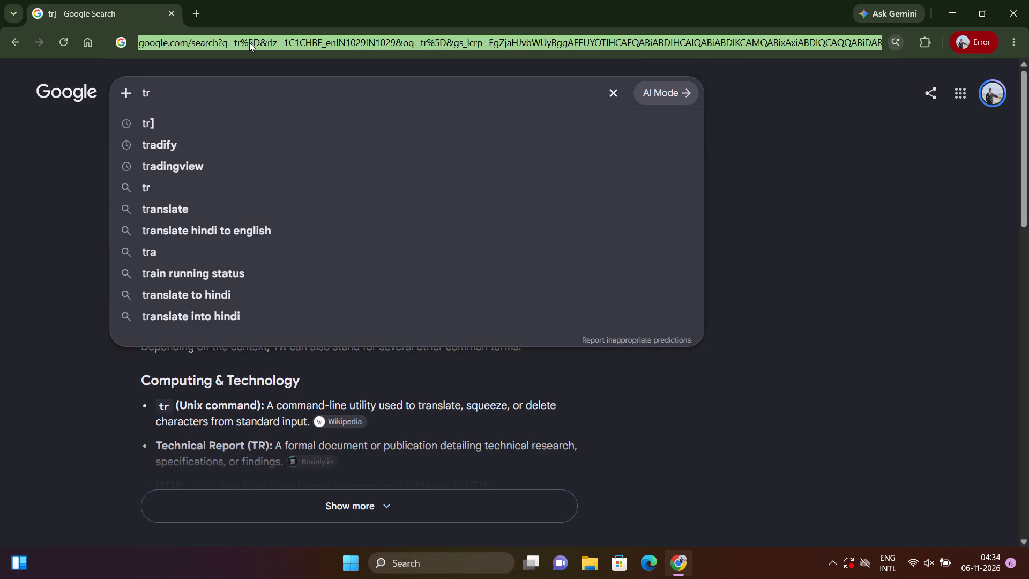
type("trad")
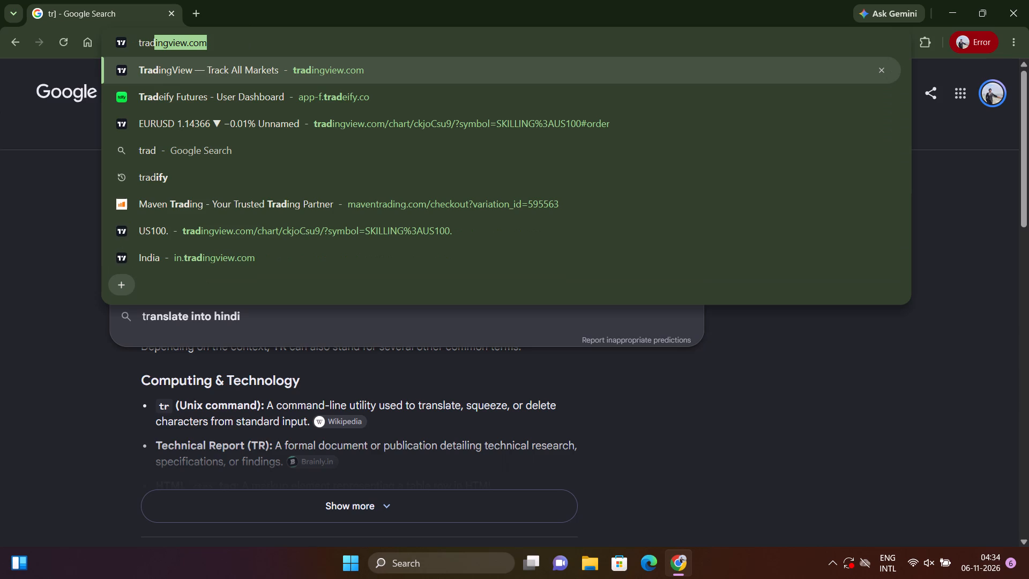
key("Return")
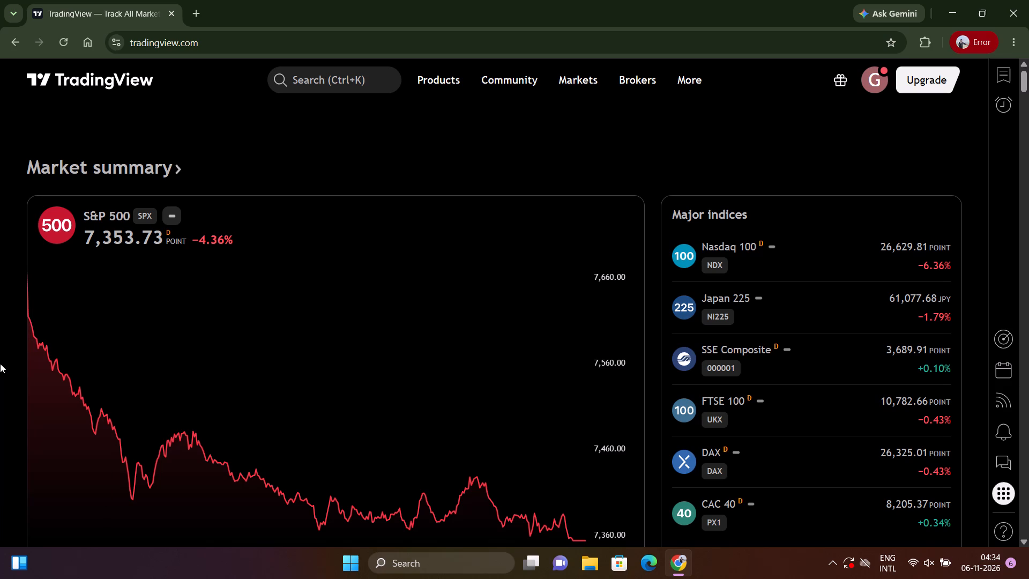
Show the watchlist and open the full chart for its US100 symbol.
left_click(993, 77)
left_click(1009, 75)
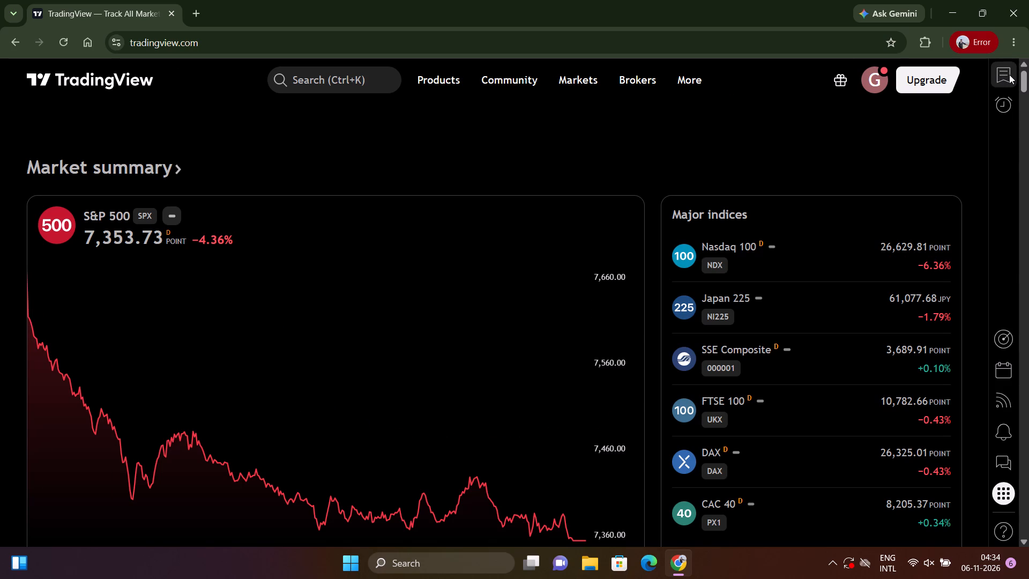
left_click(1005, 89)
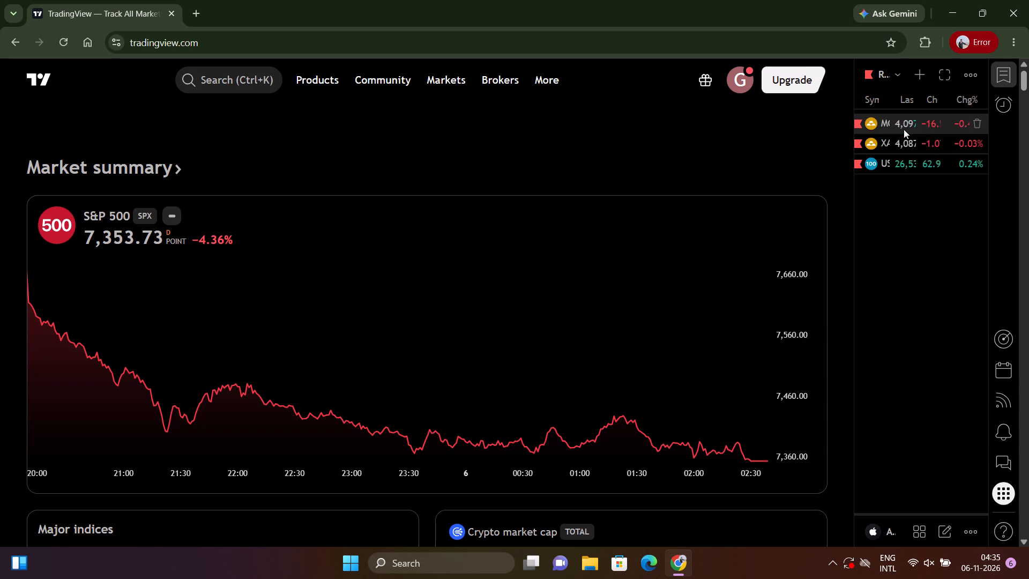
left_click(897, 162)
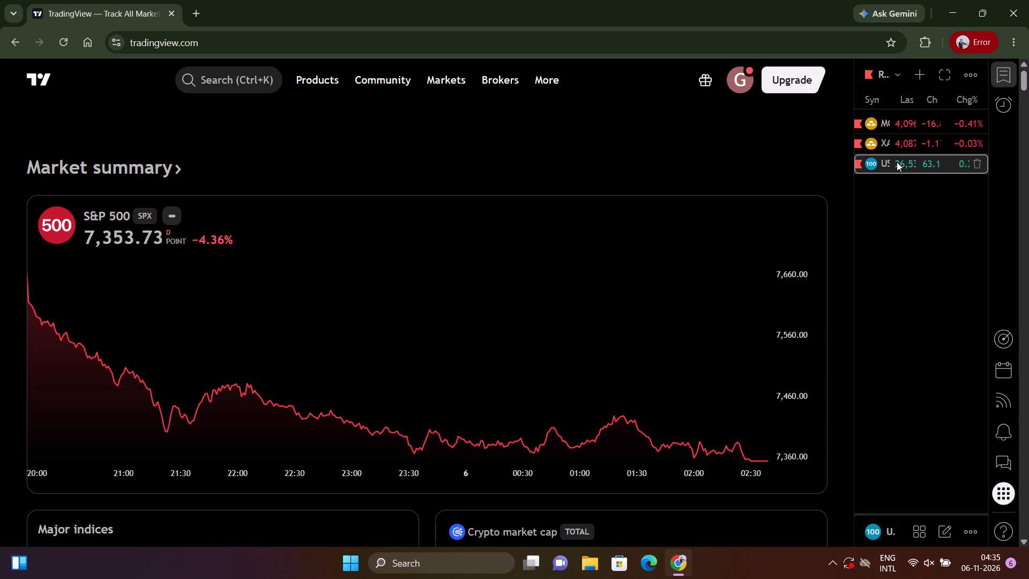
double_click(897, 162)
left_click(801, 358)
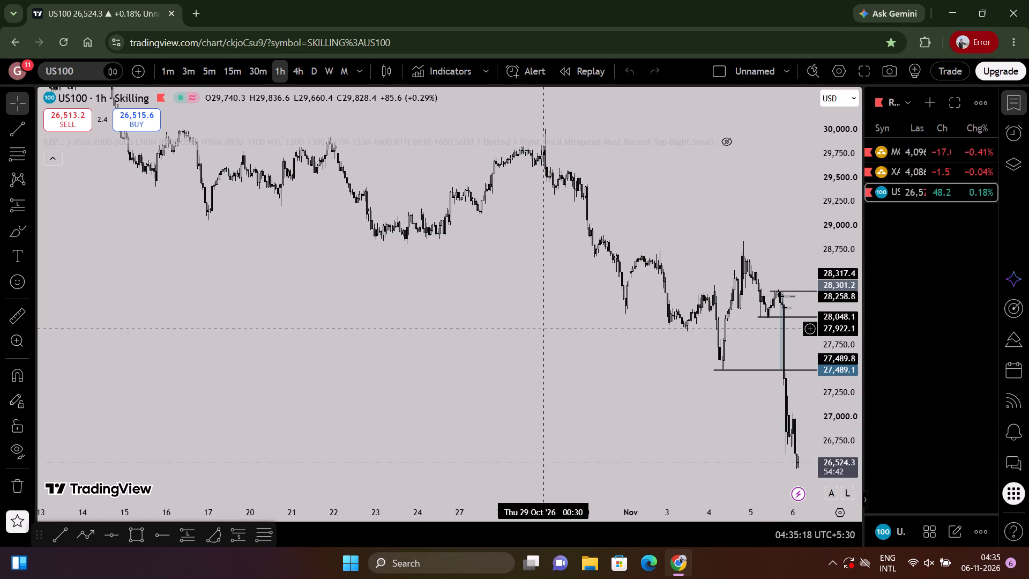
Remove all existing line drawings from the US100 chart.
right_click(545, 329)
left_click(639, 474)
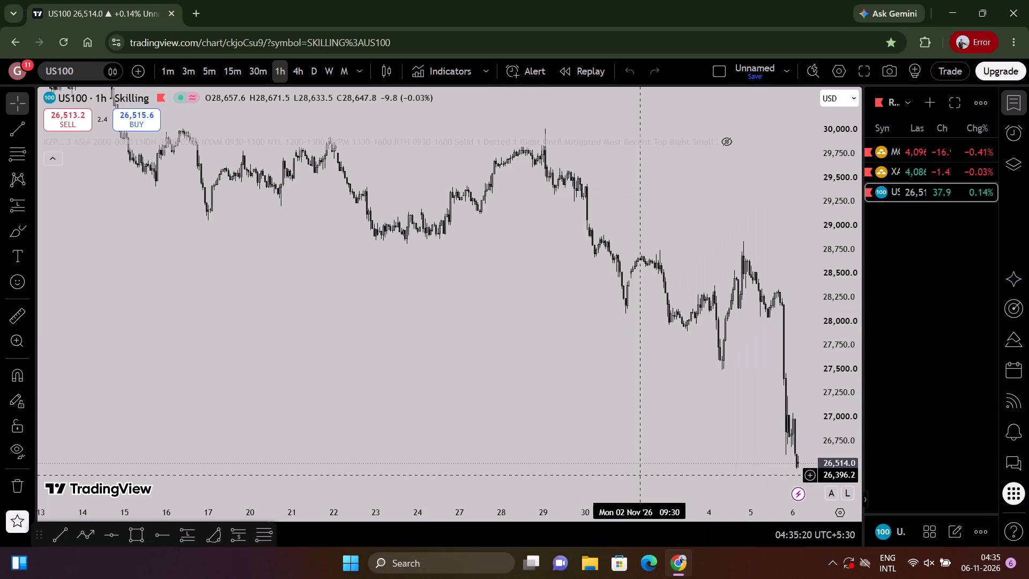
Examine the US100 1-hour chart, comparing the latest sell-off with price action from earlier weeks and months.
scroll(696, 411, "up", 4)
left_click_drag(691, 402, 579, 348)
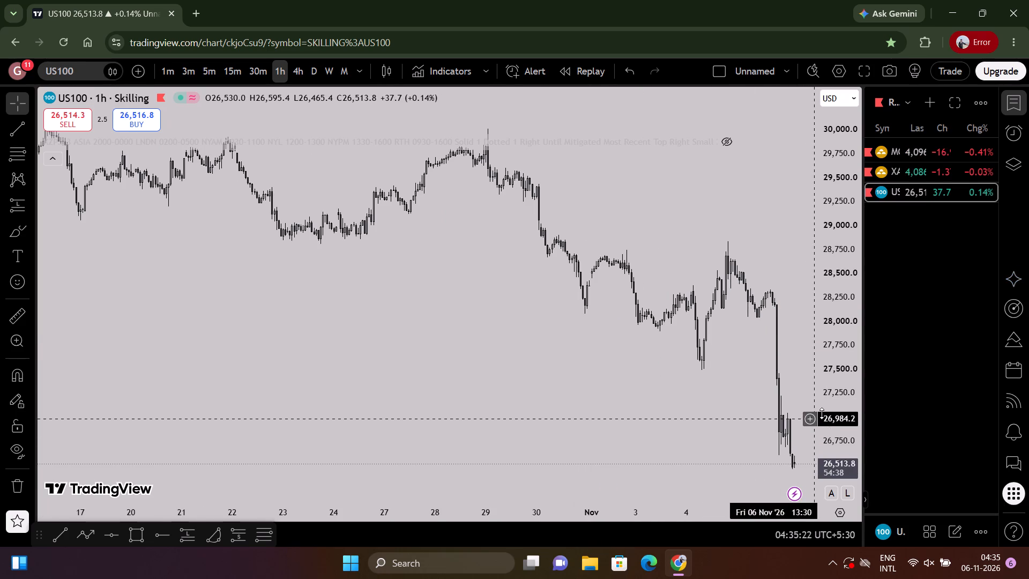
left_click_drag(831, 416, 815, 231)
scroll(688, 345, "up", 4)
left_click_drag(646, 363, 478, 123)
scroll(588, 246, "down", 8)
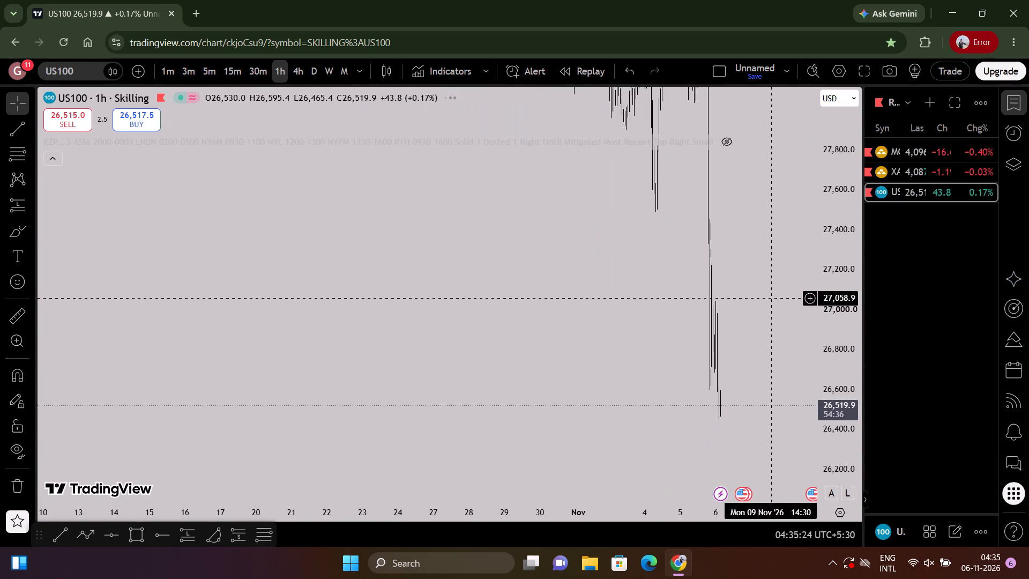
left_click_drag(843, 260, 779, 547)
scroll(573, 435, "down", 15)
scroll(616, 351, "down", 5)
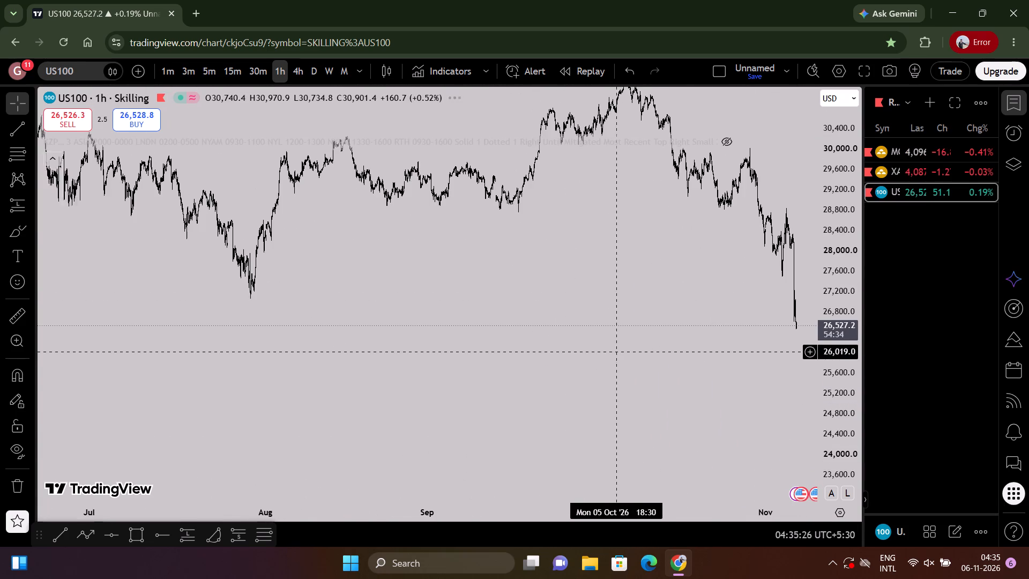
left_click_drag(848, 401, 817, 233)
scroll(774, 196, "up", 12)
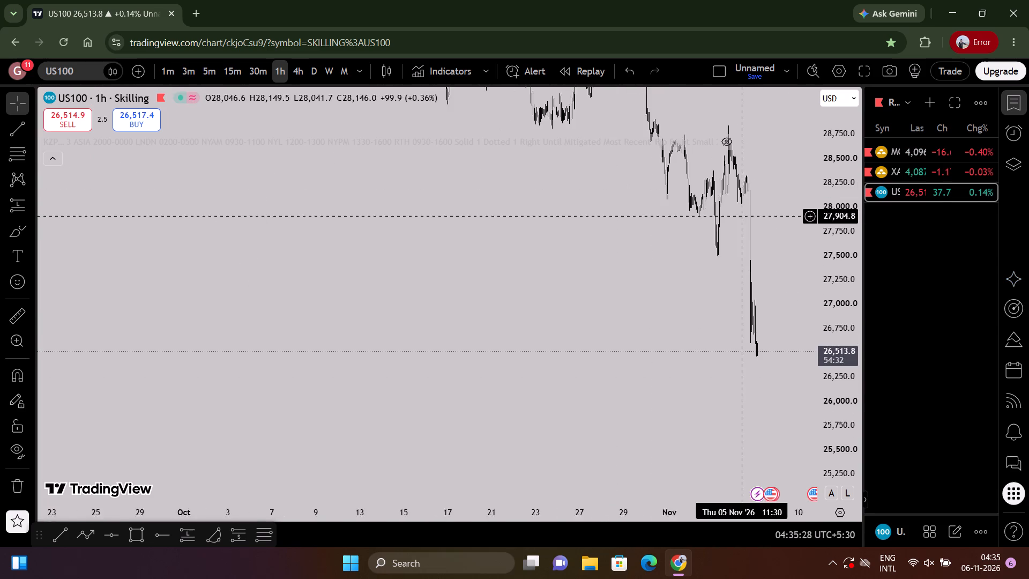
scroll(743, 216, "up", 11)
left_click_drag(716, 232, 759, 299)
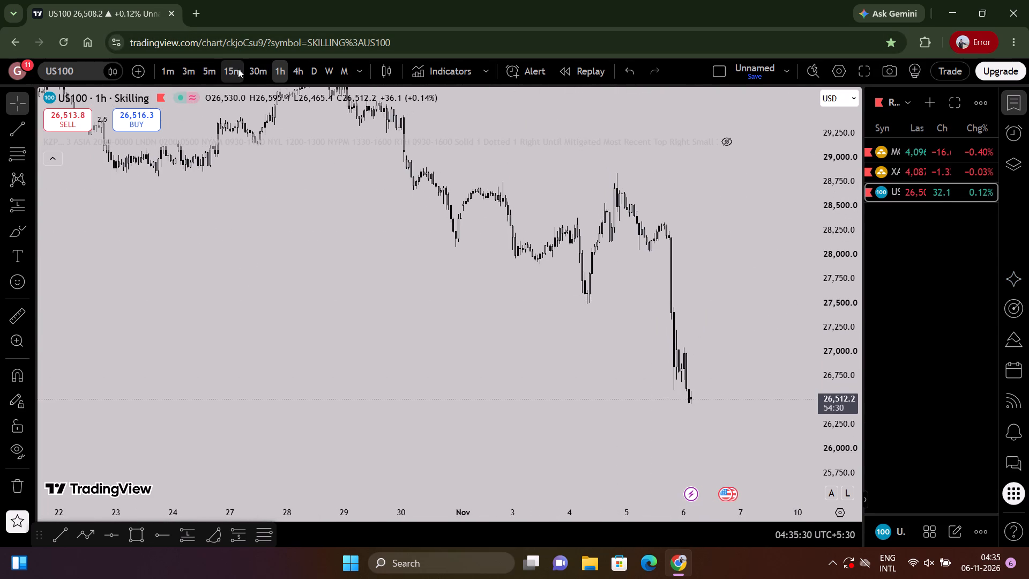
Switch US100 to the 5-minute timeframe and examine the 5 November drop and the latest candles on 6 November.
left_click(212, 71)
scroll(561, 257, "down", 16)
left_click_drag(838, 389, 849, 89)
scroll(741, 186, "up", 5)
scroll(713, 284, "up", 8)
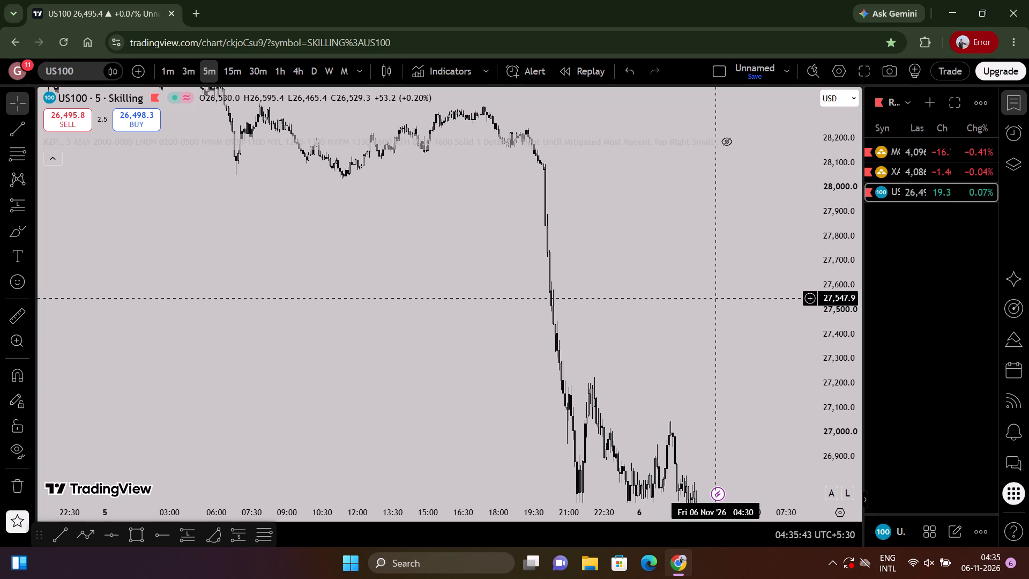
scroll(539, 381, "up", 3)
left_click_drag(689, 452, 671, 277)
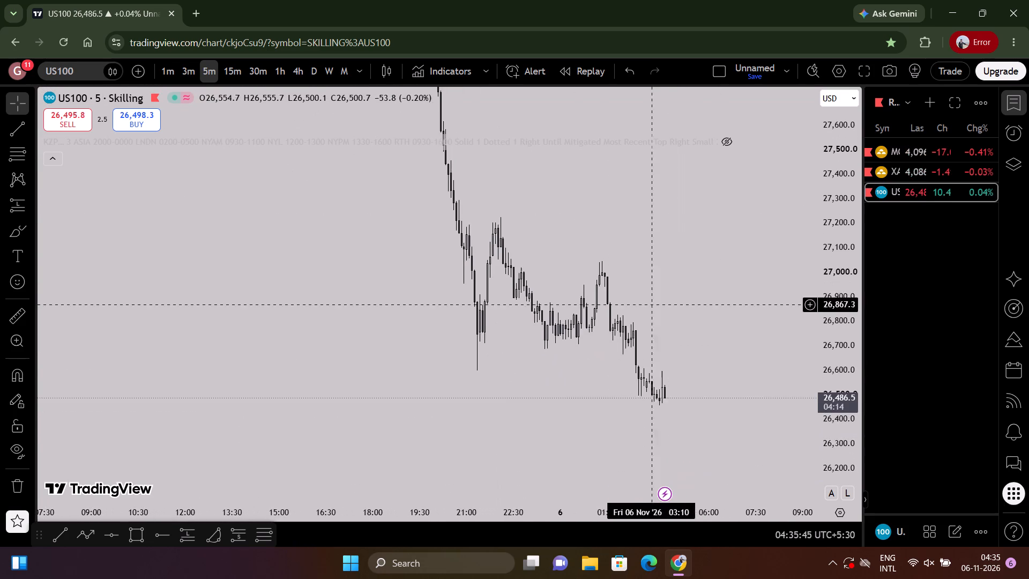
left_click_drag(650, 357, 643, 233)
left_click_drag(832, 385, 810, 142)
scroll(685, 173, "up", 3)
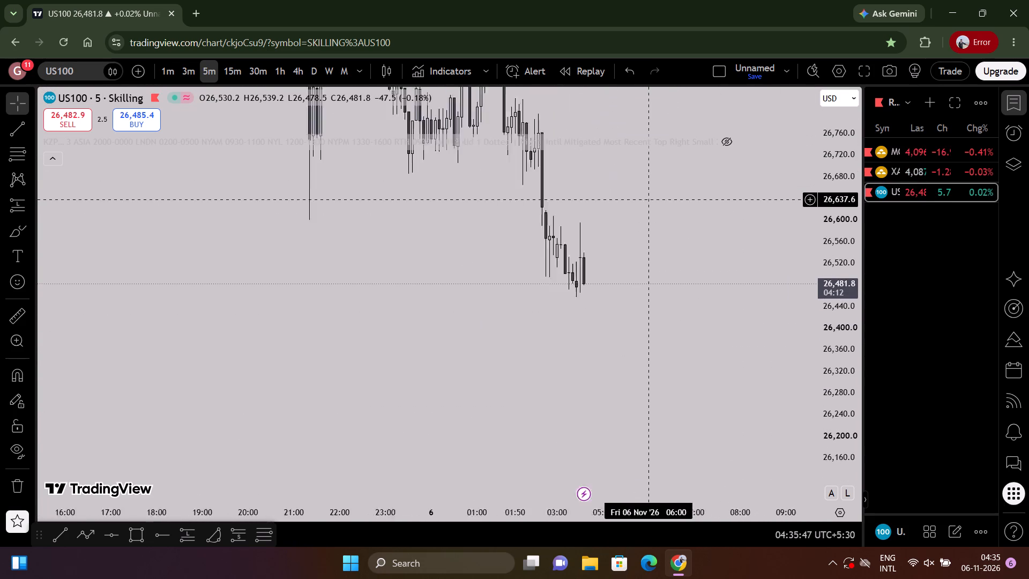
scroll(651, 199, "up", 5)
scroll(607, 236, "down", 3)
left_click_drag(606, 237, 620, 451)
scroll(686, 326, "down", 5)
left_click_drag(832, 220, 787, 432)
left_click_drag(541, 246, 573, 396)
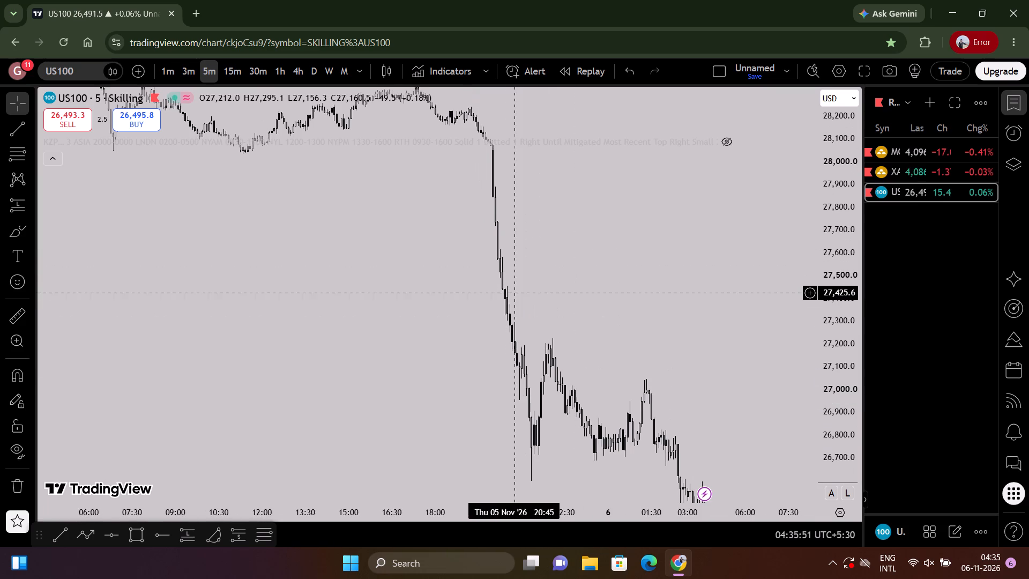
left_click_drag(494, 245, 501, 343)
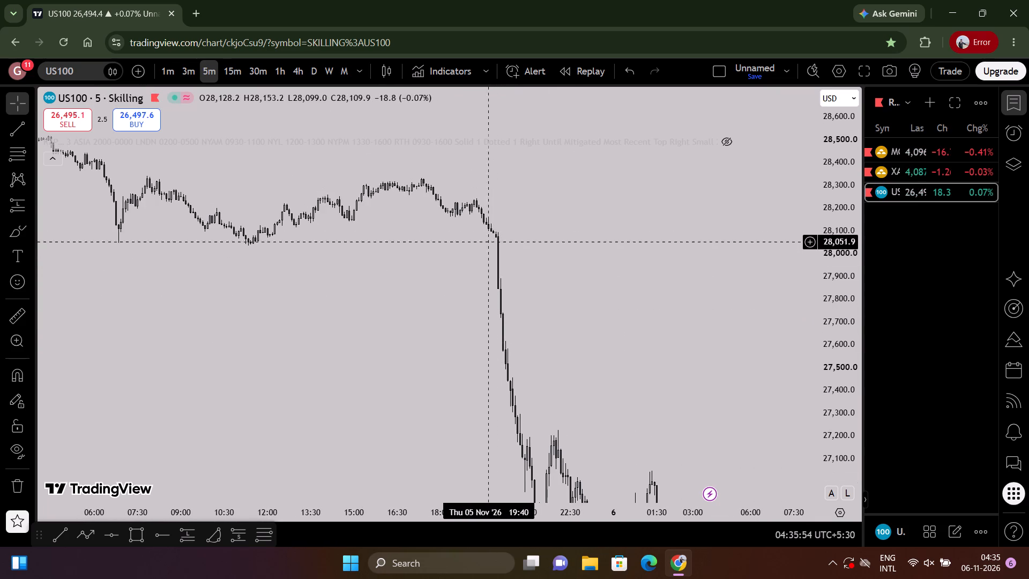
scroll(520, 282, "down", 11)
scroll(670, 363, "up", 3)
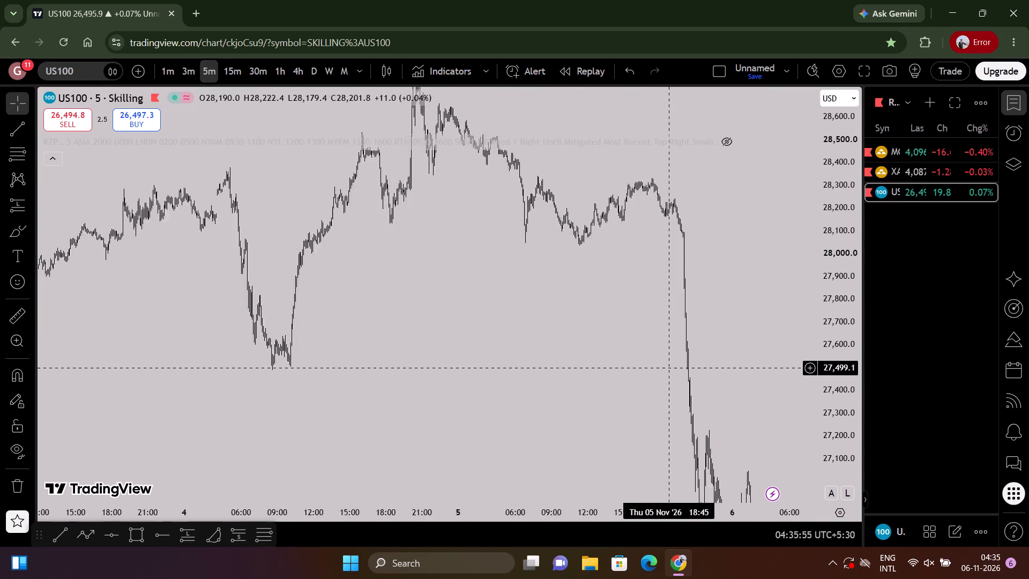
scroll(669, 367, "up", 7)
left_click_drag(670, 363, 687, 241)
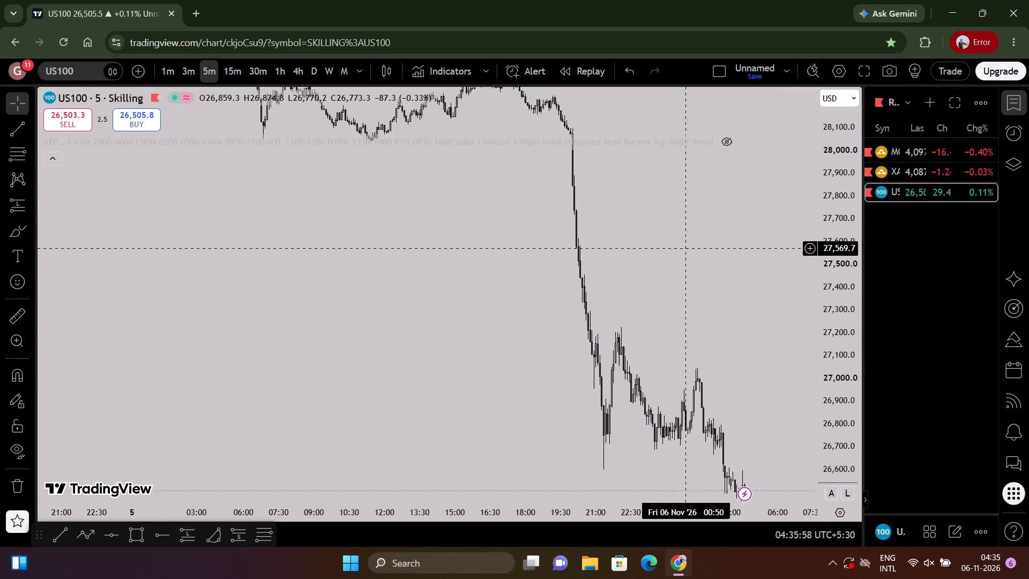
left_click_drag(687, 241, 674, 198)
scroll(690, 242, "up", 4)
left_click_drag(707, 325, 701, 209)
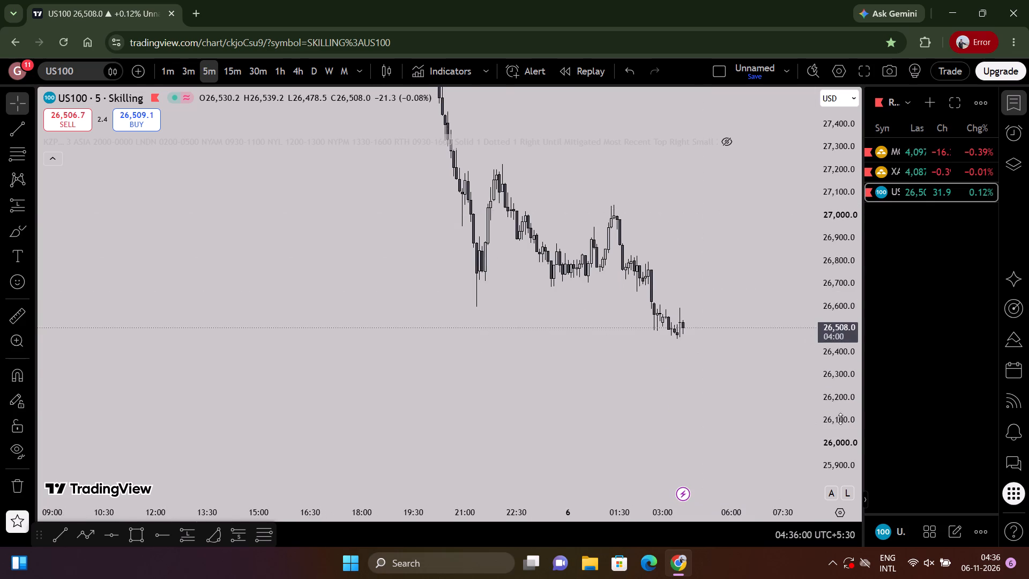
left_click_drag(836, 415, 801, 176)
scroll(715, 306, "up", 5)
scroll(636, 315, "down", 3)
scroll(628, 315, "up", 3)
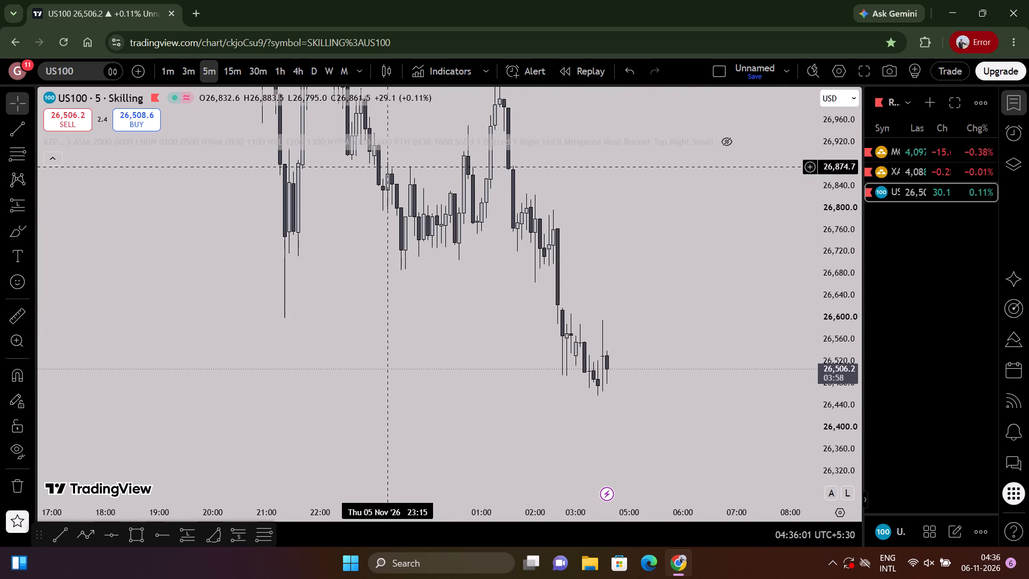
On the US100 daily timeframe, place a horizontal ray at 26,456.1, along the low of the large 5 November candle.
left_click(314, 74)
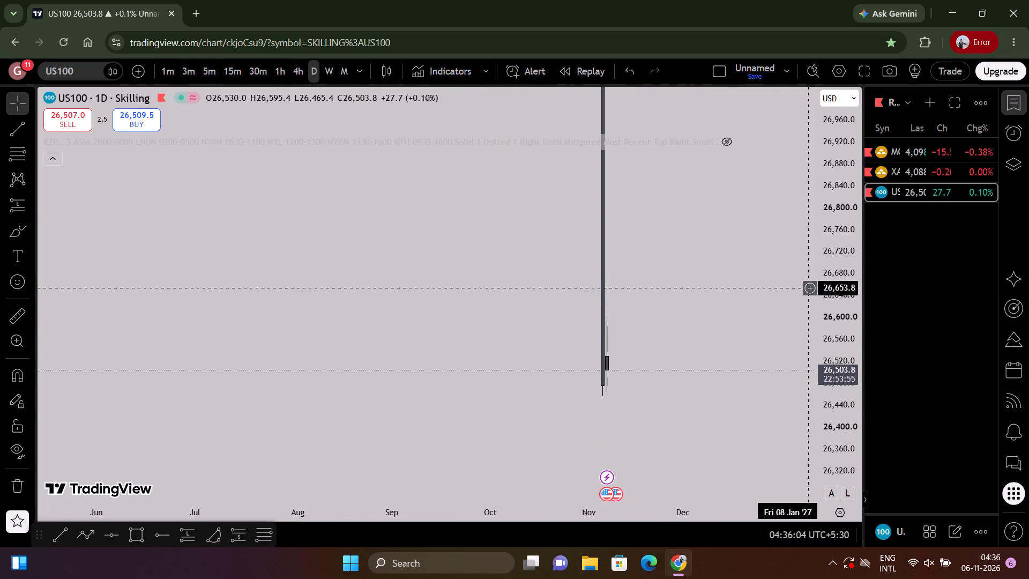
scroll(728, 353, "up", 3)
left_click_drag(723, 354, 737, 302)
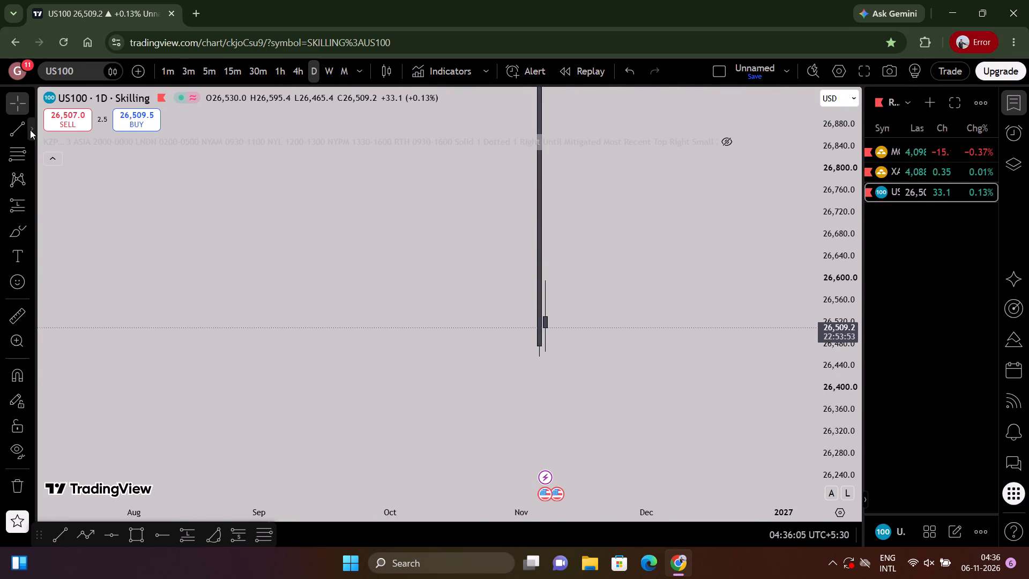
left_click(30, 130)
left_click(80, 254)
scroll(502, 366, "up", 3)
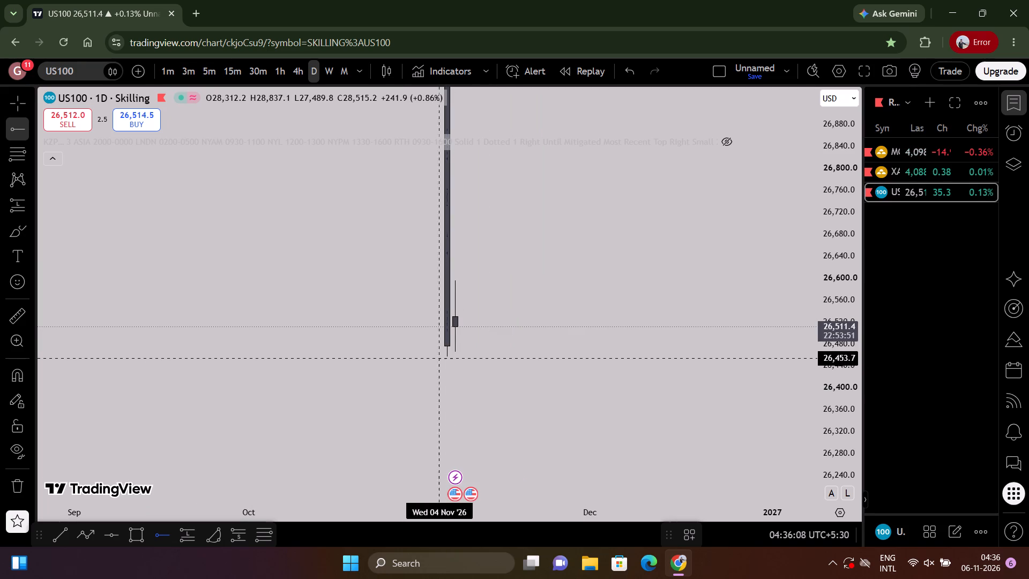
left_click(437, 357)
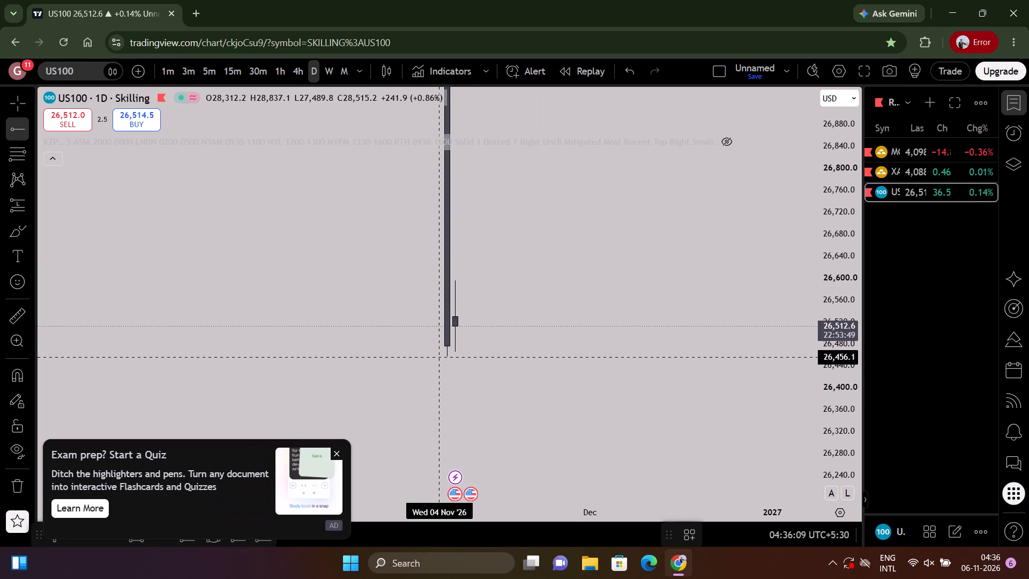
left_click(455, 382)
Place a horizontal line at 26,243.2 on the daily chart, along the earlier swing highs that precede the spring rally.
scroll(531, 358, "down", 6)
left_click_drag(631, 239, 653, 539)
left_click_drag(834, 214, 793, 578)
scroll(550, 378, "down", 7)
scroll(546, 373, "up", 4)
left_click_drag(541, 361, 648, 166)
scroll(633, 214, "down", 5)
scroll(643, 247, "up", 3)
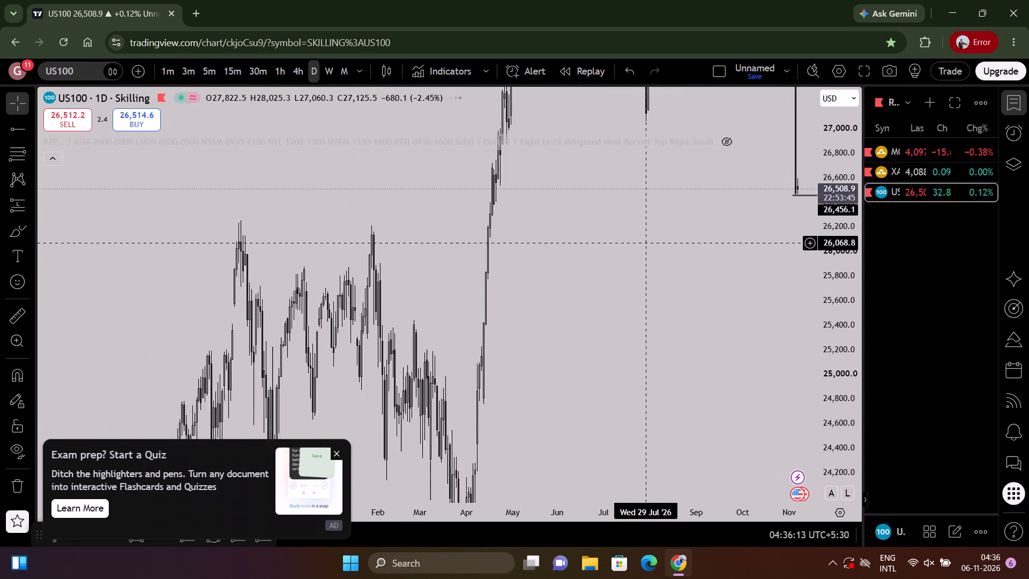
left_click_drag(650, 234, 548, 329)
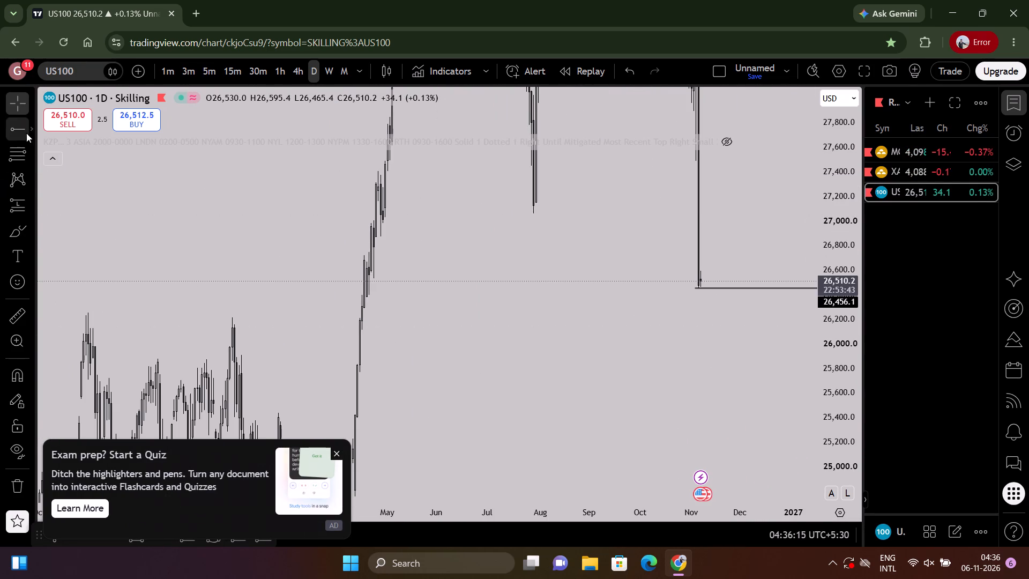
left_click(32, 131)
left_click(108, 224)
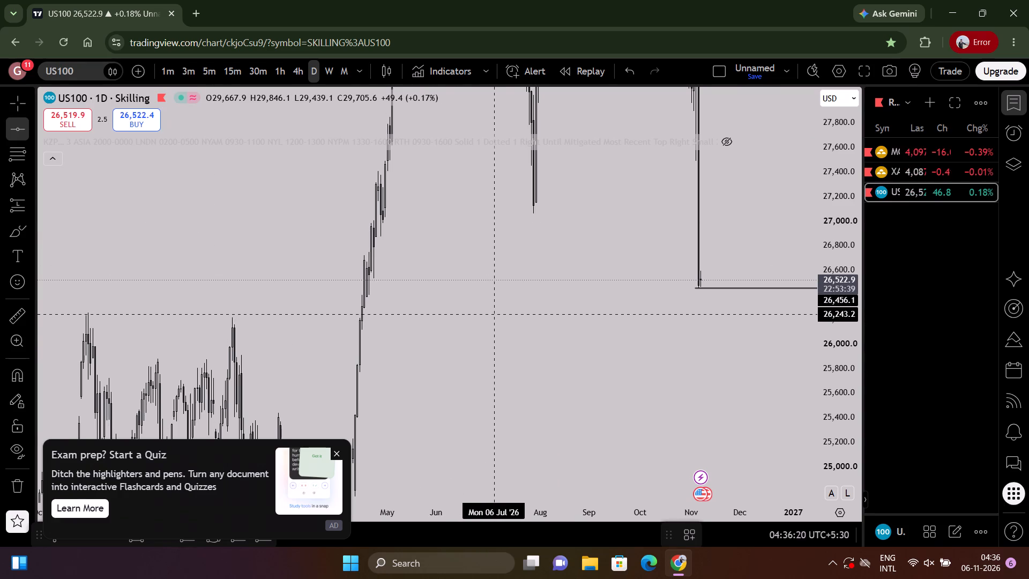
left_click(494, 314)
Place a second horizontal line at the late-July swing low on the daily chart and adjust it to 27,060.4.
scroll(553, 363, "up", 4)
left_click_drag(594, 359, 591, 388)
scroll(712, 419, "up", 2)
left_click_drag(706, 407, 742, 503)
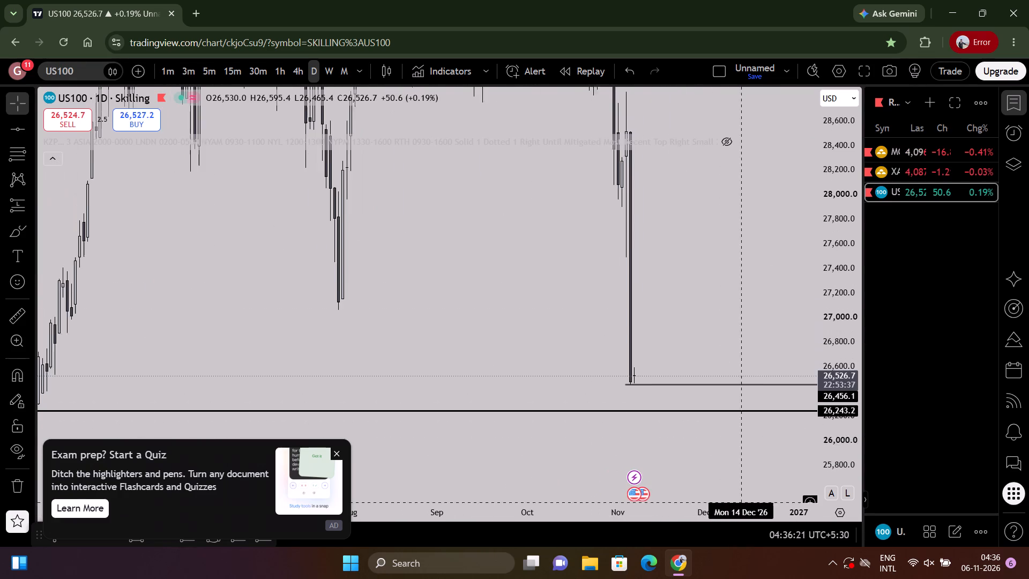
left_click_drag(842, 380, 834, 185)
scroll(687, 203, "down", 4)
scroll(690, 293, "up", 4)
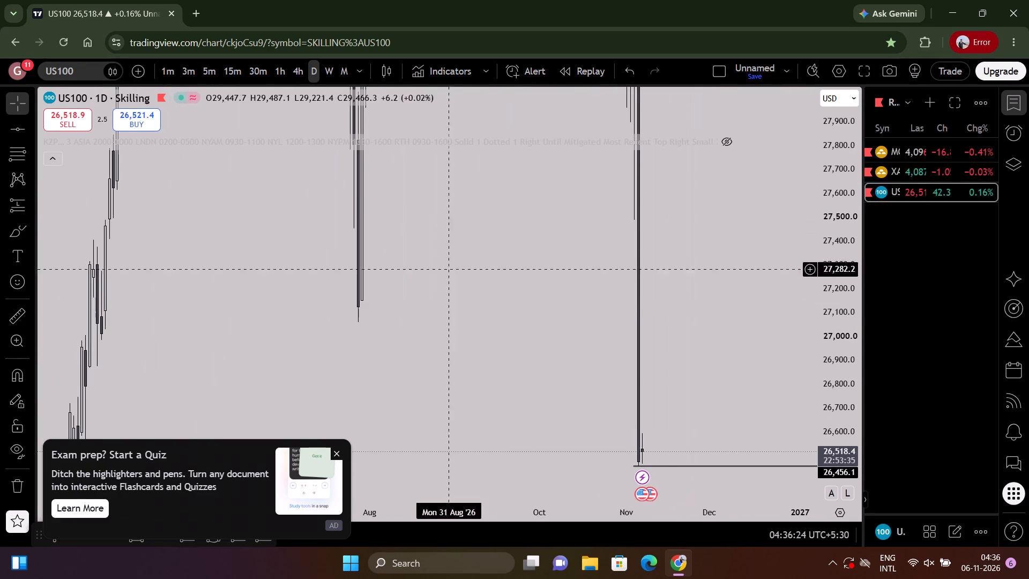
left_click(20, 135)
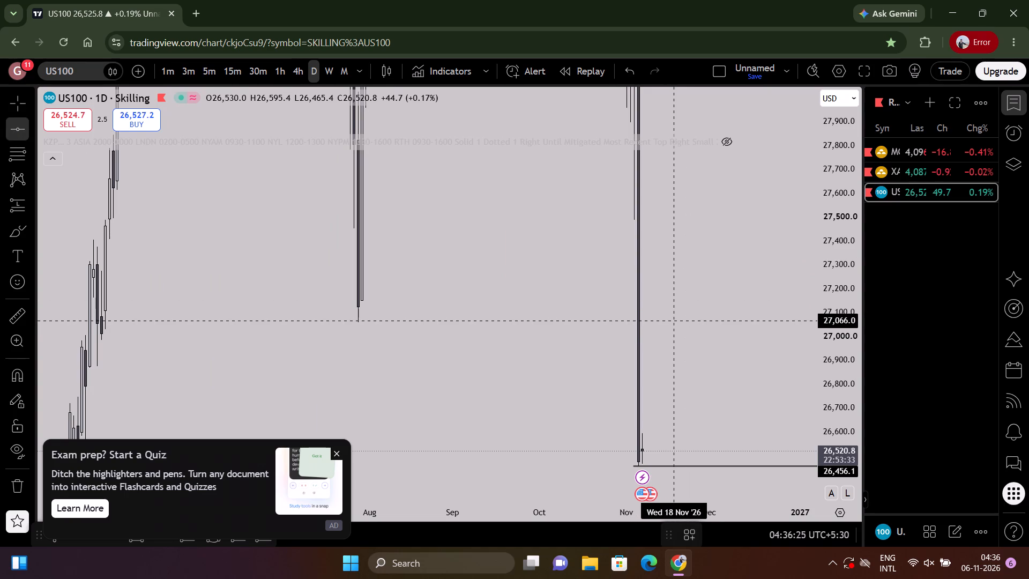
left_click(674, 321)
left_click_drag(674, 321, 685, 322)
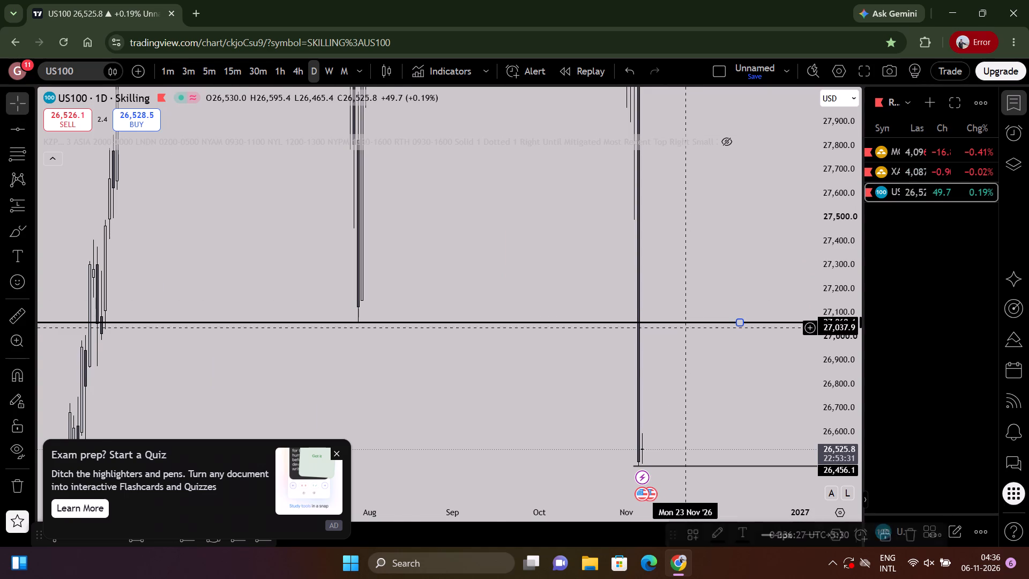
Check the levels on the 1-hour chart, and on the 5-minute timeframe move the upper horizontal line to 27,048.3, at the 6 November swing high.
left_click_drag(697, 381, 736, 209)
scroll(718, 222, "up", 3)
left_click(292, 69)
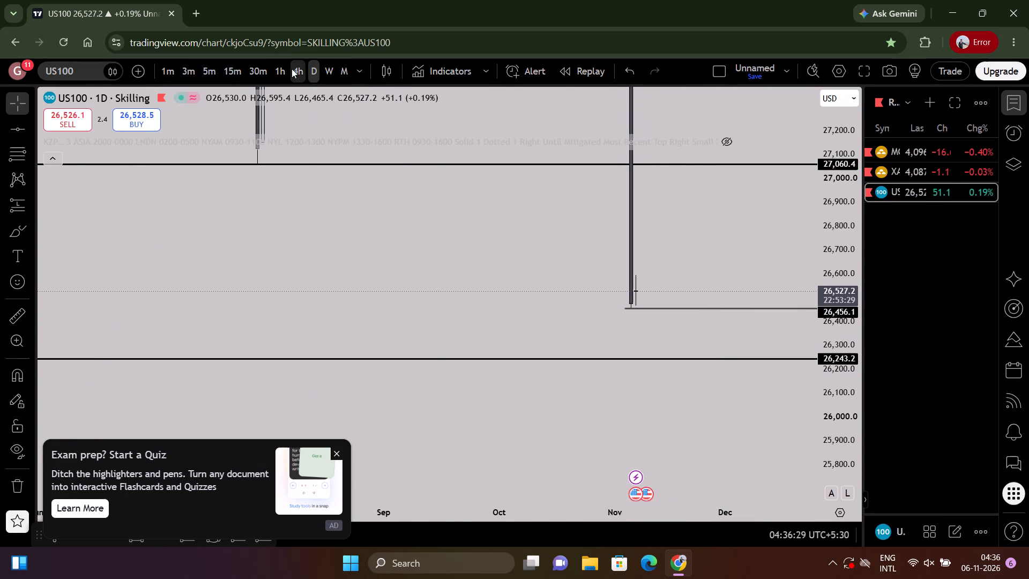
scroll(639, 235, "up", 3)
left_click(280, 70)
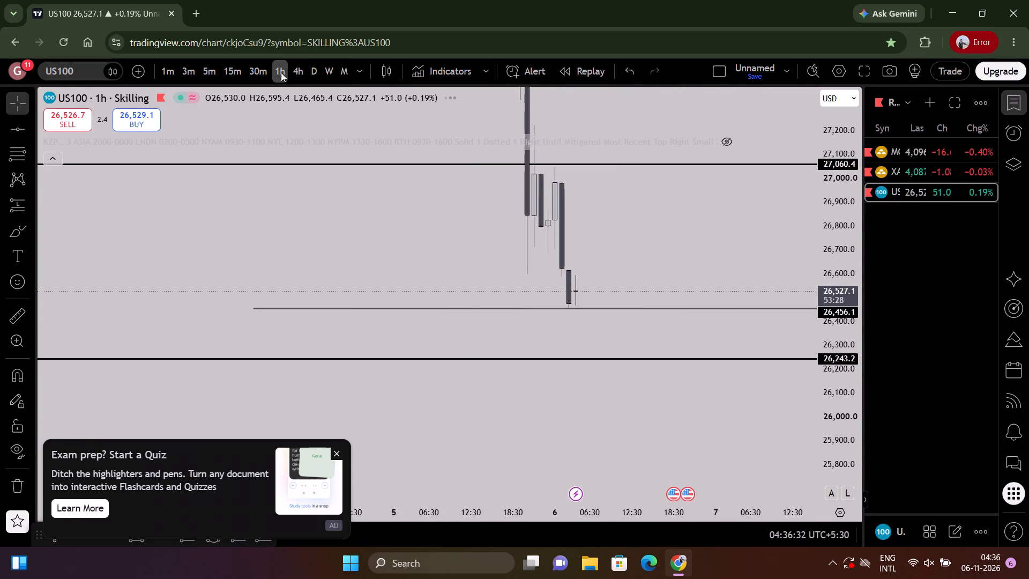
left_click_drag(618, 198, 597, 313)
left_click_drag(814, 344, 785, 102)
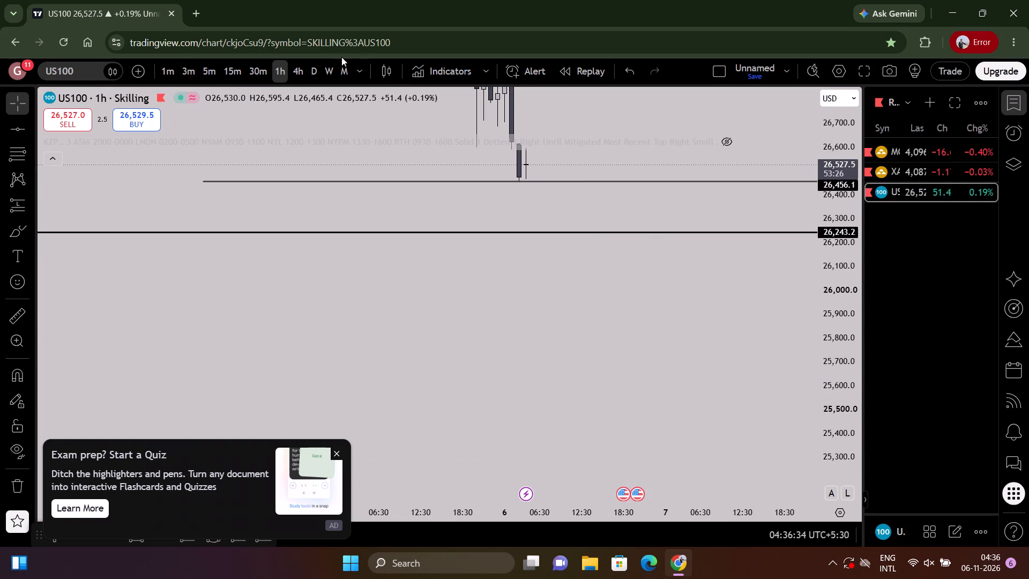
left_click(258, 68)
left_click(214, 69)
left_click_drag(527, 292, 588, 480)
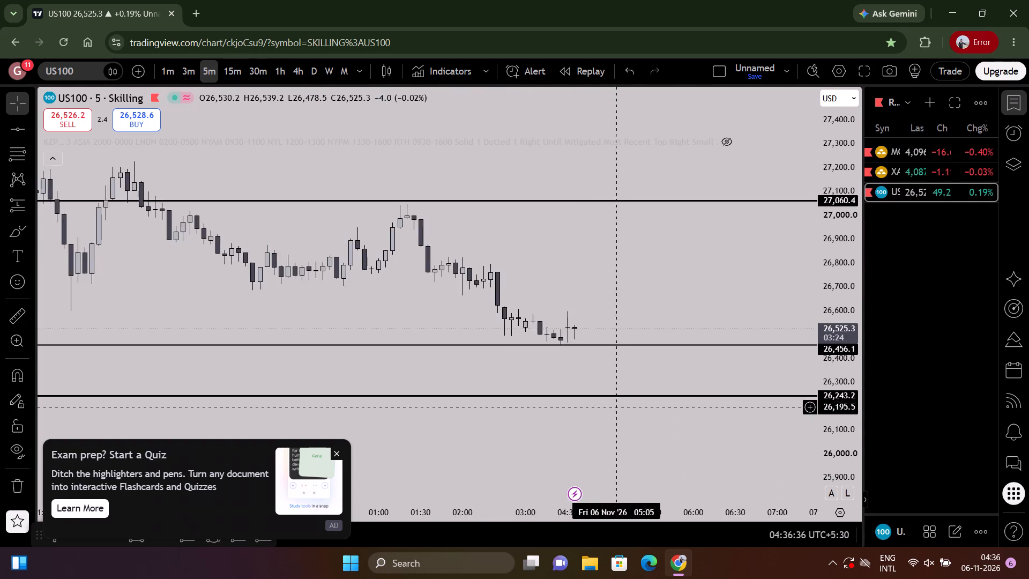
scroll(623, 404, "down", 7)
left_click_drag(832, 398, 830, 288)
scroll(733, 253, "up", 3)
left_click_drag(678, 261, 654, 388)
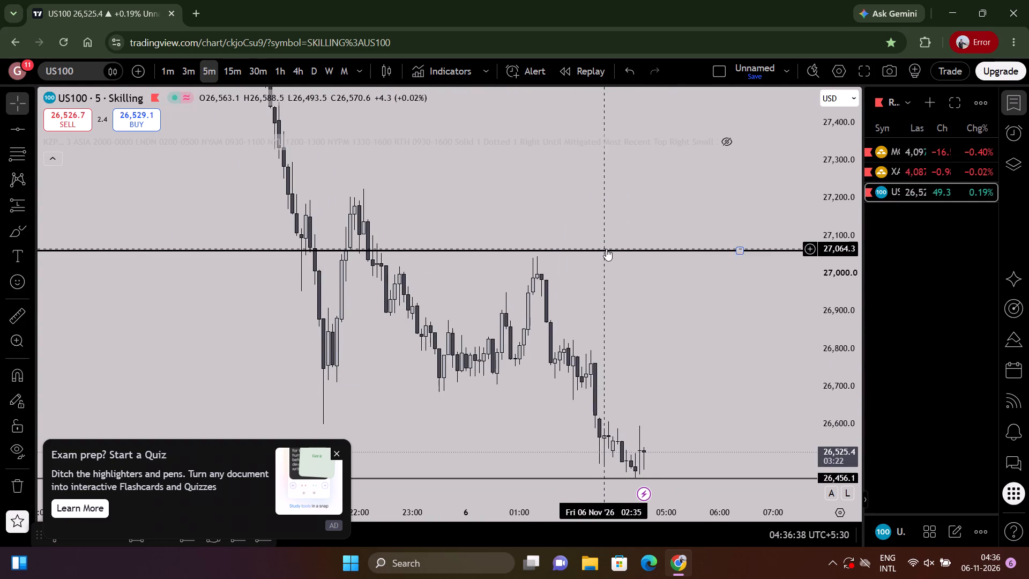
left_click_drag(609, 248, 616, 254)
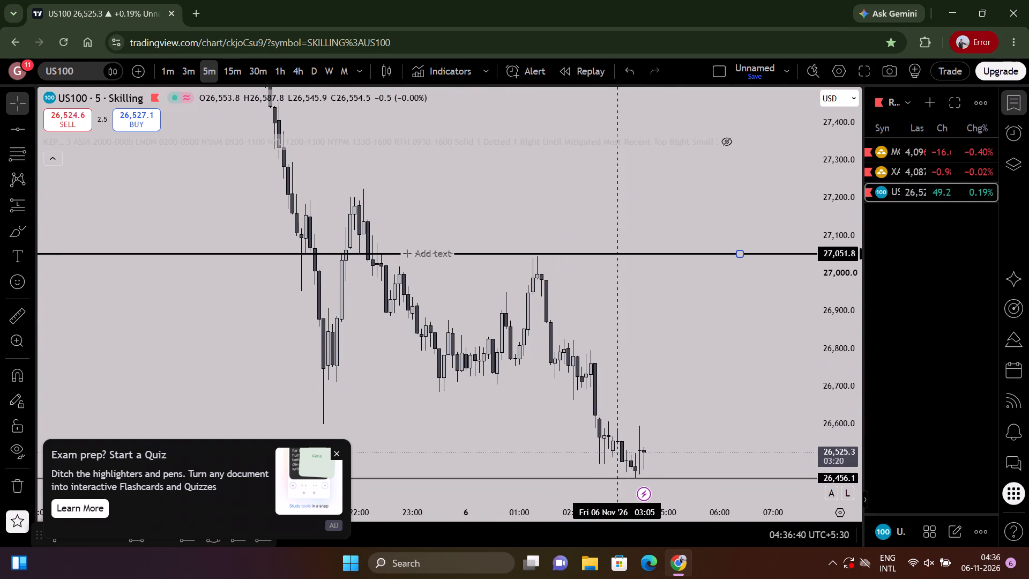
left_click_drag(616, 254, 623, 251)
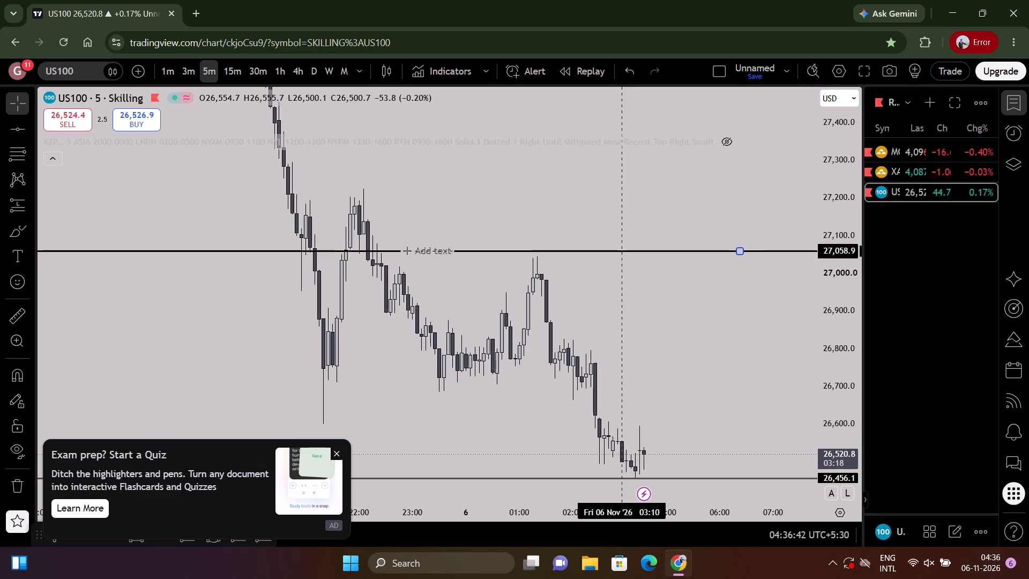
left_click_drag(623, 251, 625, 255)
left_click(659, 287)
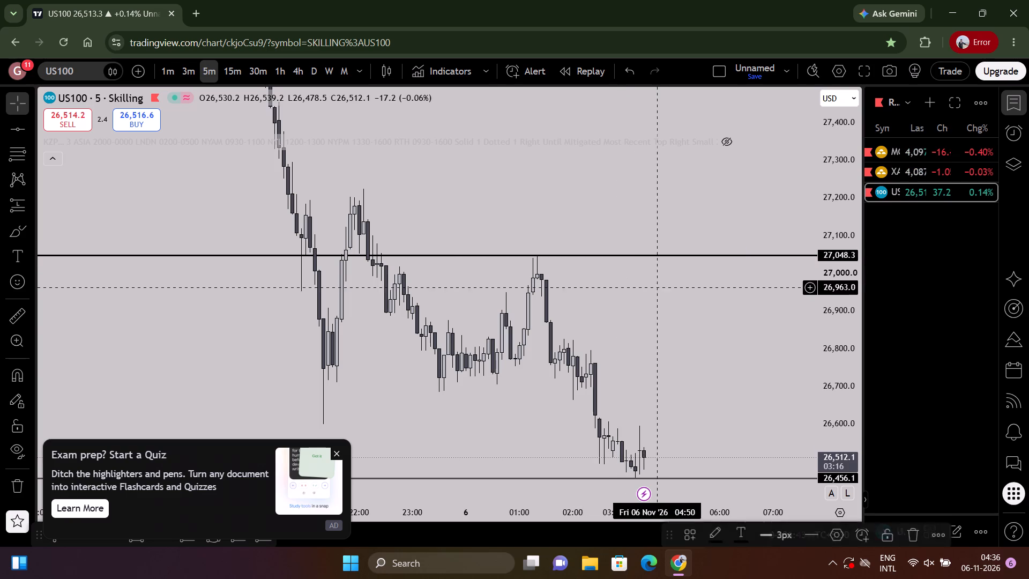
Examine the 5 November sell-off and the latest 6 November candles on the 5-minute chart against the marked levels.
left_click_drag(660, 289, 681, 437)
scroll(715, 284, "down", 7)
left_click_drag(828, 204, 804, 279)
left_click_drag(677, 204, 647, 430)
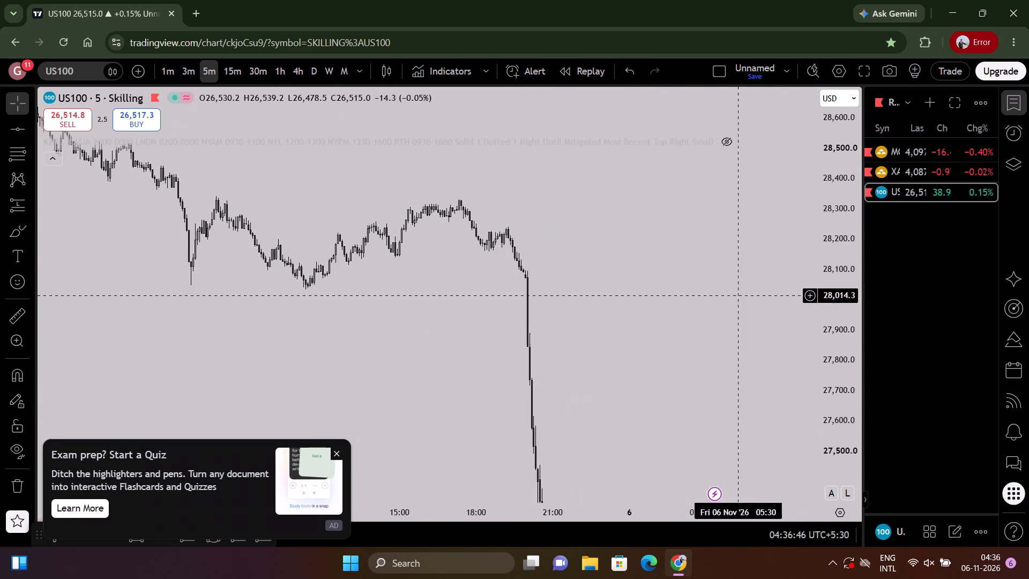
left_click_drag(816, 314, 826, 212)
left_click_drag(643, 197, 696, 335)
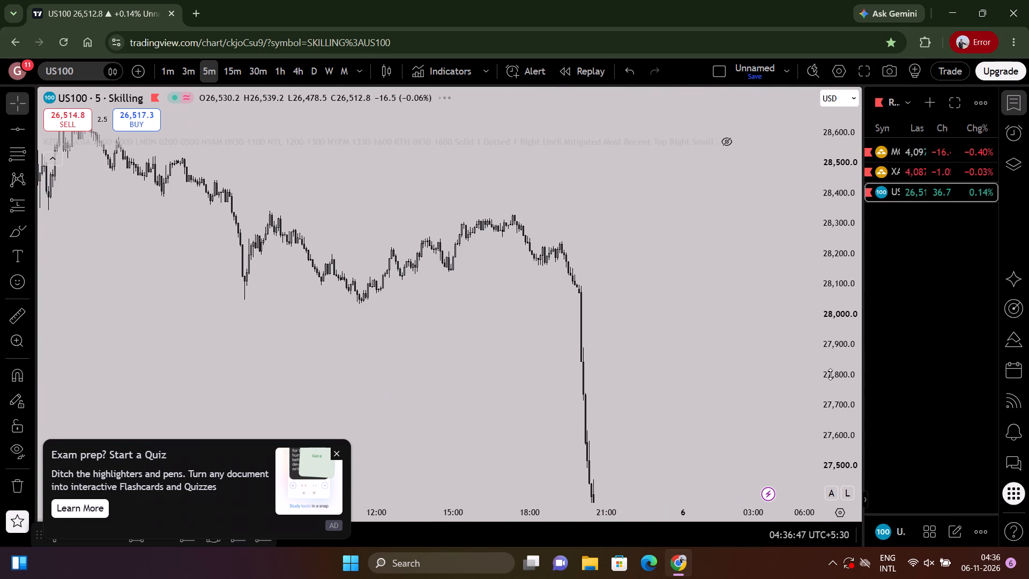
left_click_drag(830, 367, 821, 214)
left_click_drag(632, 247, 621, 117)
scroll(566, 272, "up", 3)
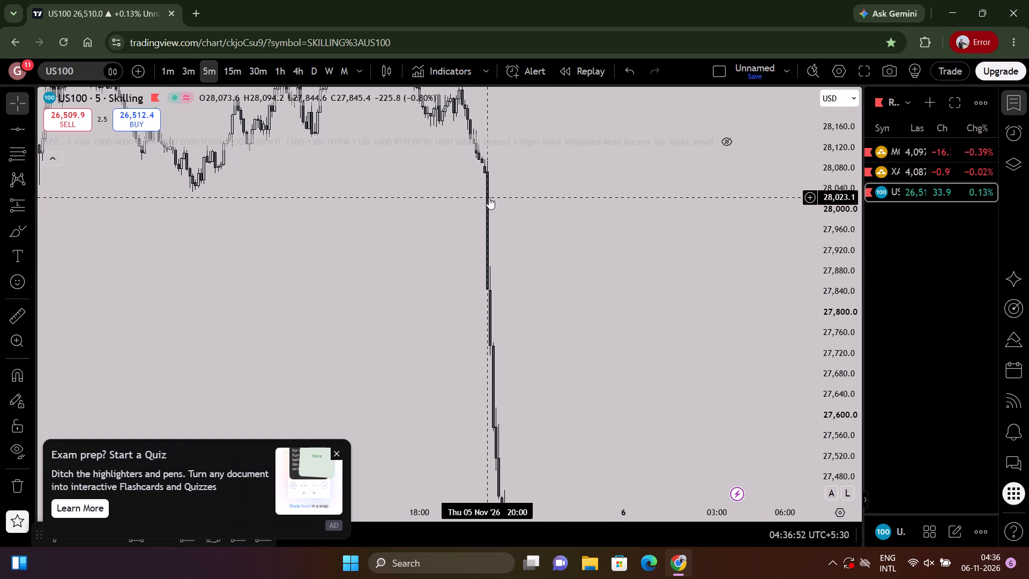
left_click_drag(501, 205, 514, 46)
left_click_drag(553, 292, 553, 112)
left_click_drag(500, 188, 493, 262)
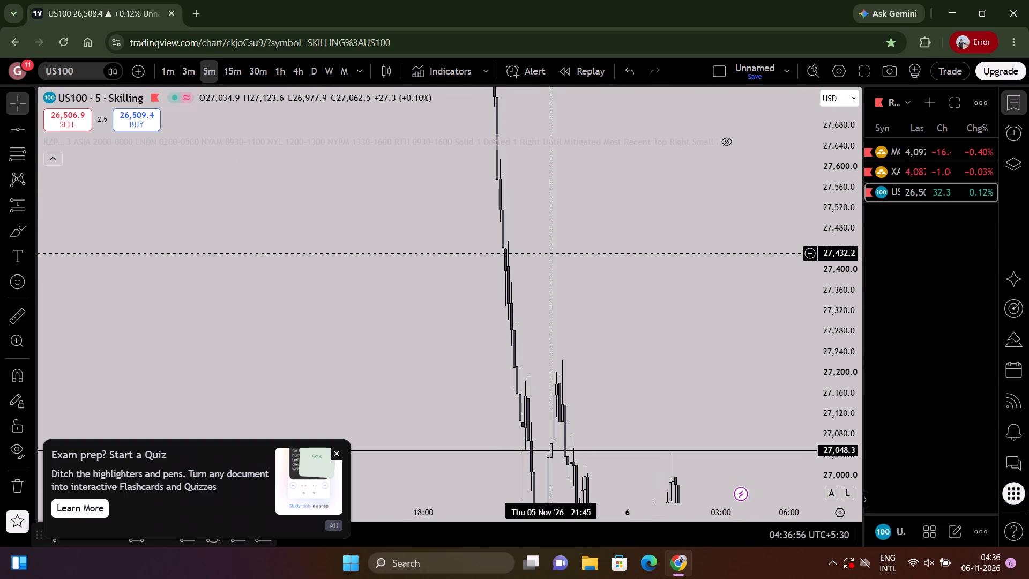
left_click_drag(842, 211, 737, 338)
left_click_drag(689, 292, 675, 434)
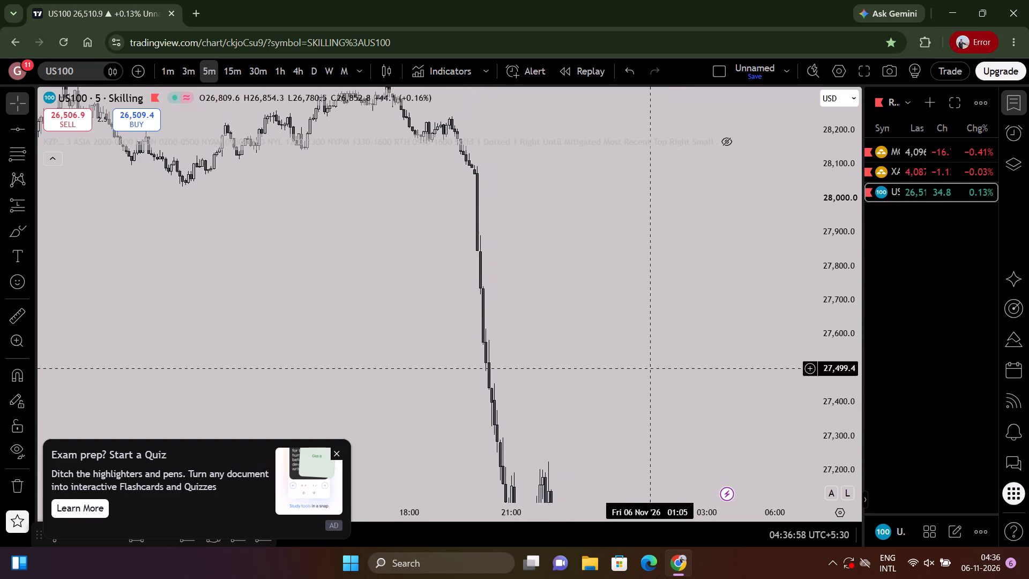
left_click_drag(502, 246, 497, 73)
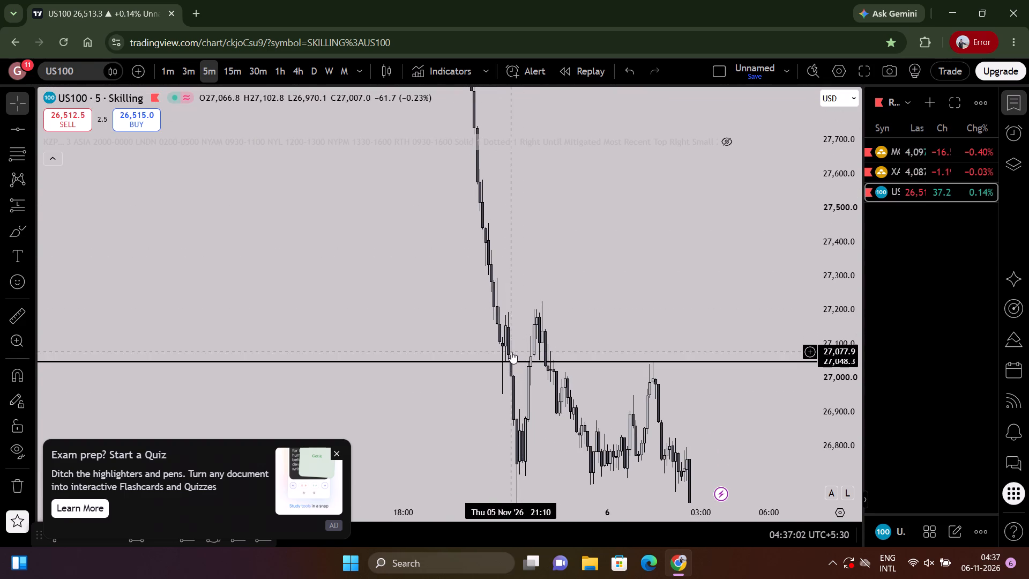
left_click_drag(504, 328, 510, 378)
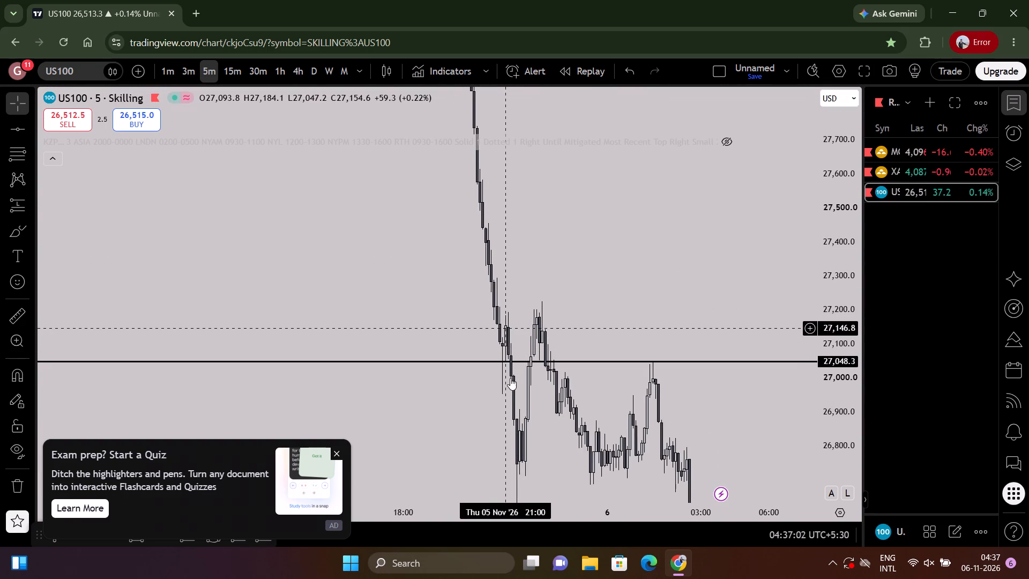
scroll(554, 351, "up", 3)
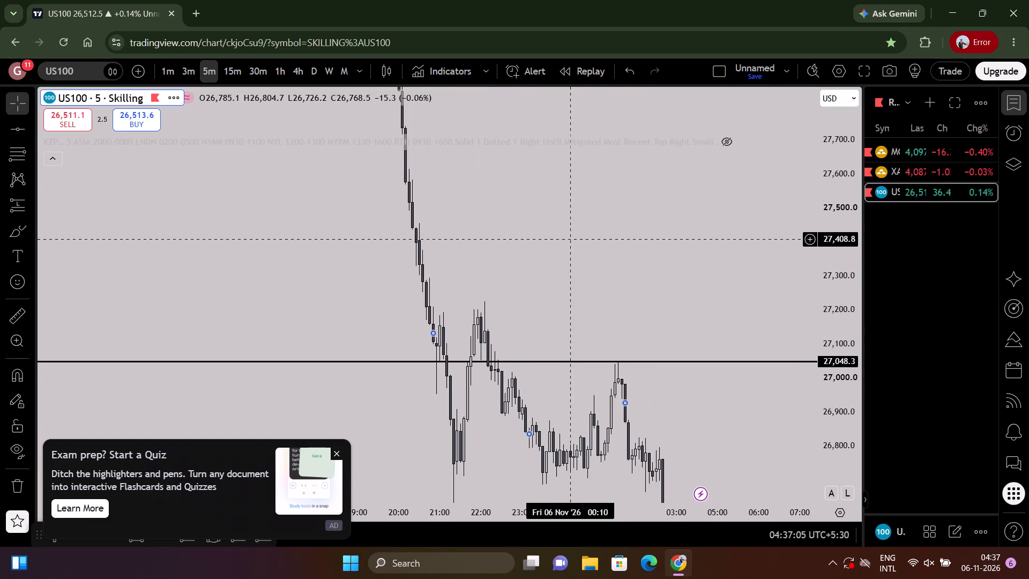
scroll(623, 268, "down", 3)
left_click_drag(625, 282, 588, 72)
scroll(706, 292, "up", 4)
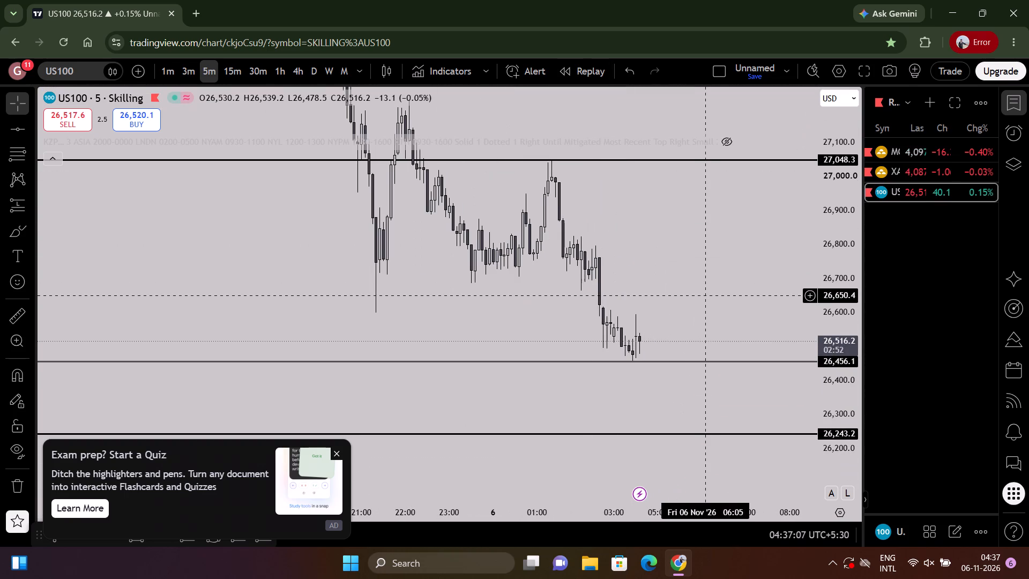
left_click_drag(826, 393, 819, 329)
Switch to the XAUUSD chart and remove all its existing drawings.
left_click(918, 174)
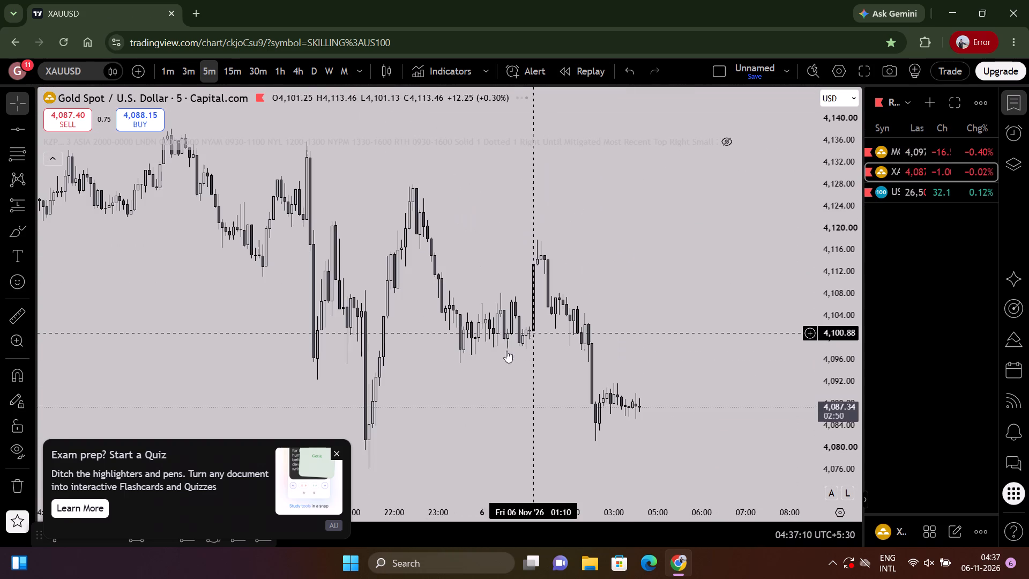
scroll(536, 388, "down", 4)
left_click_drag(564, 373, 547, 220)
right_click(419, 208)
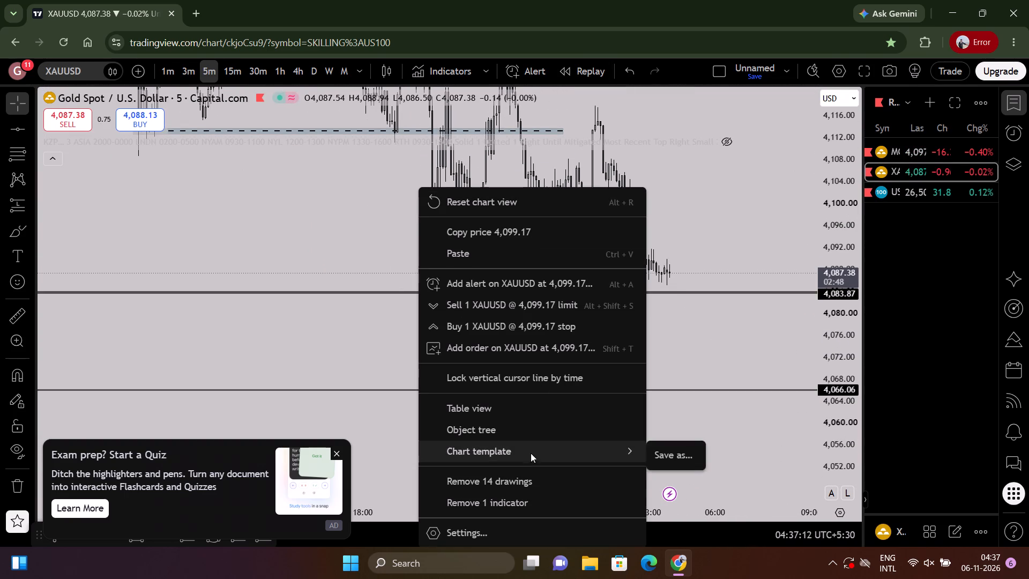
left_click(523, 474)
On the XAUUSD daily timeframe, place a horizontal ray at 4,146.00, along the high of the 5 November candle.
left_click(313, 74)
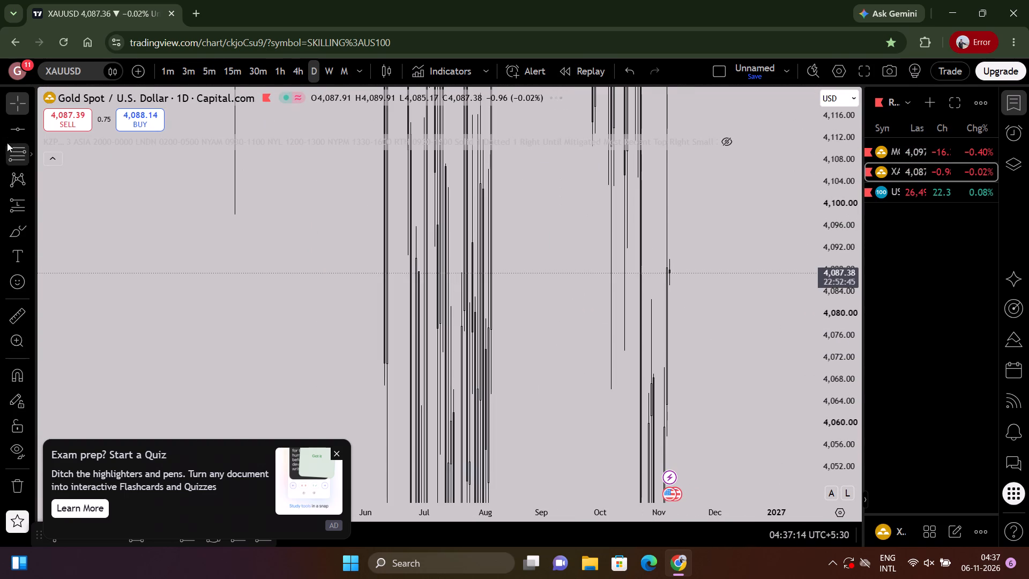
left_click(30, 128)
left_click(103, 256)
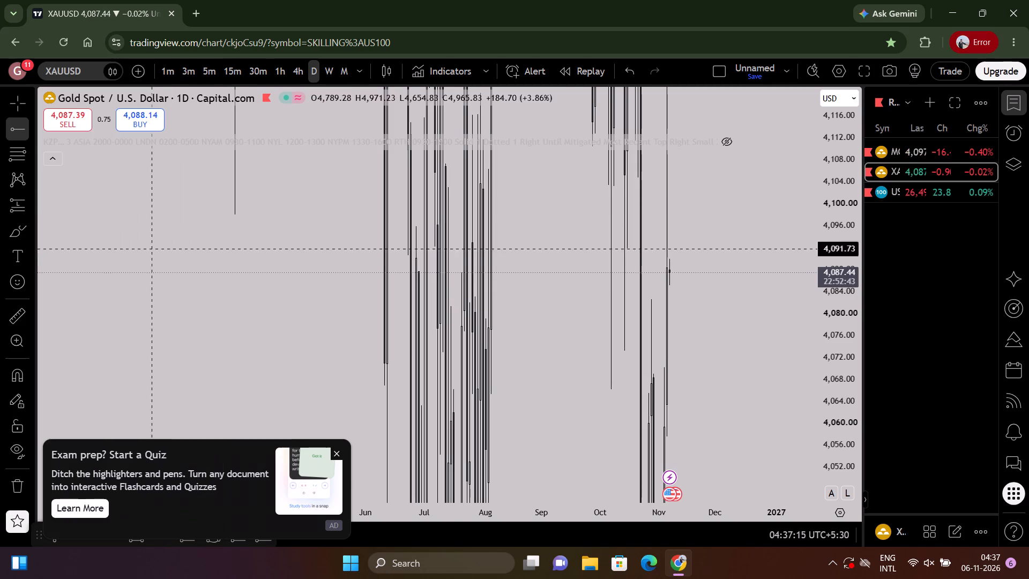
scroll(644, 299, "up", 3)
left_click_drag(831, 207, 745, 427)
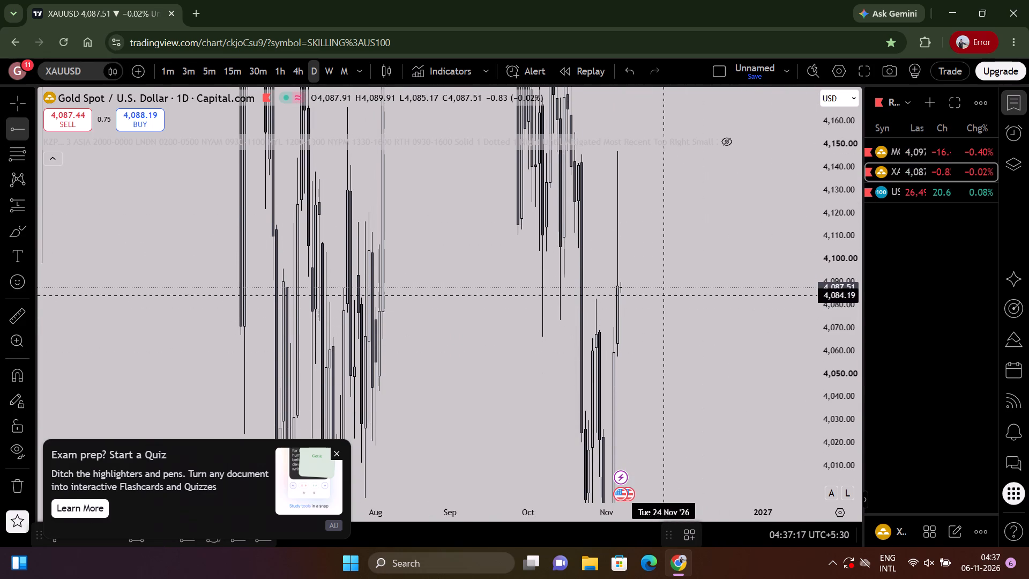
left_click(615, 153)
left_click(674, 218)
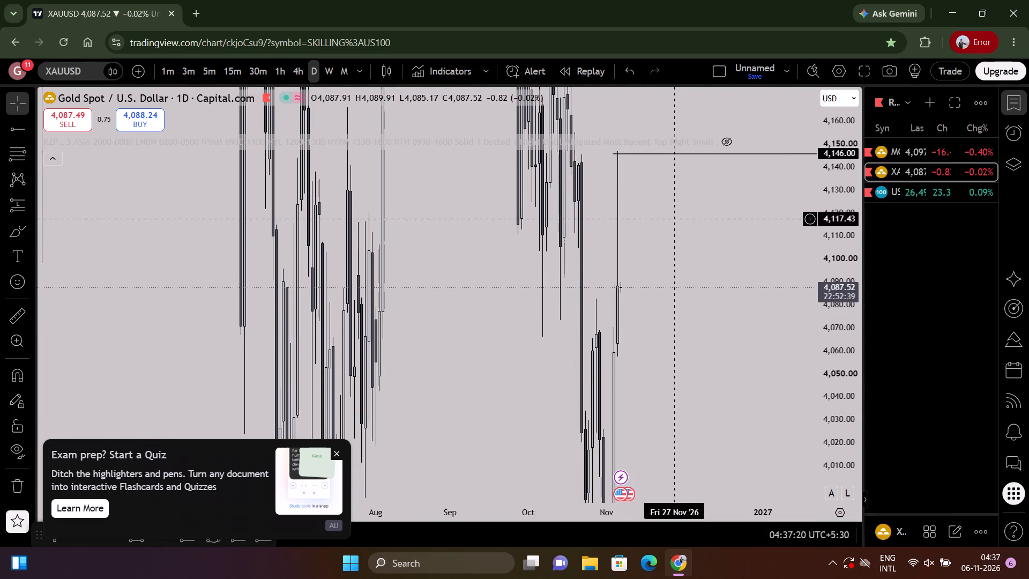
Place a second horizontal ray at 4,058.25 on XAUUSD, near the top of the 4 November candle's body.
left_click_drag(836, 291, 812, 391)
left_click_drag(767, 386, 785, 182)
left_click_drag(841, 262, 823, 352)
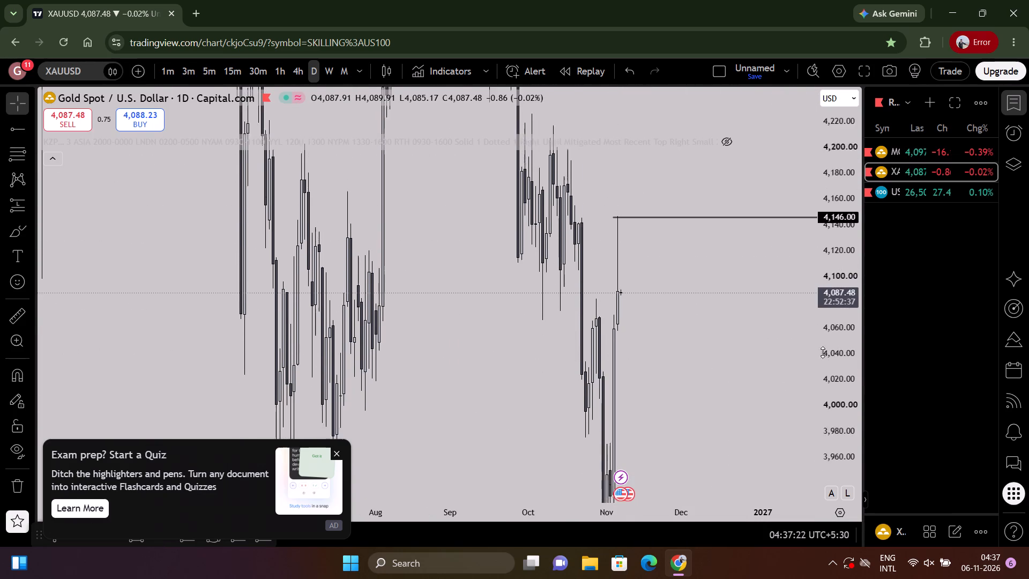
left_click_drag(823, 352, 804, 433)
left_click_drag(759, 400, 759, 351)
left_click_drag(820, 382, 823, 342)
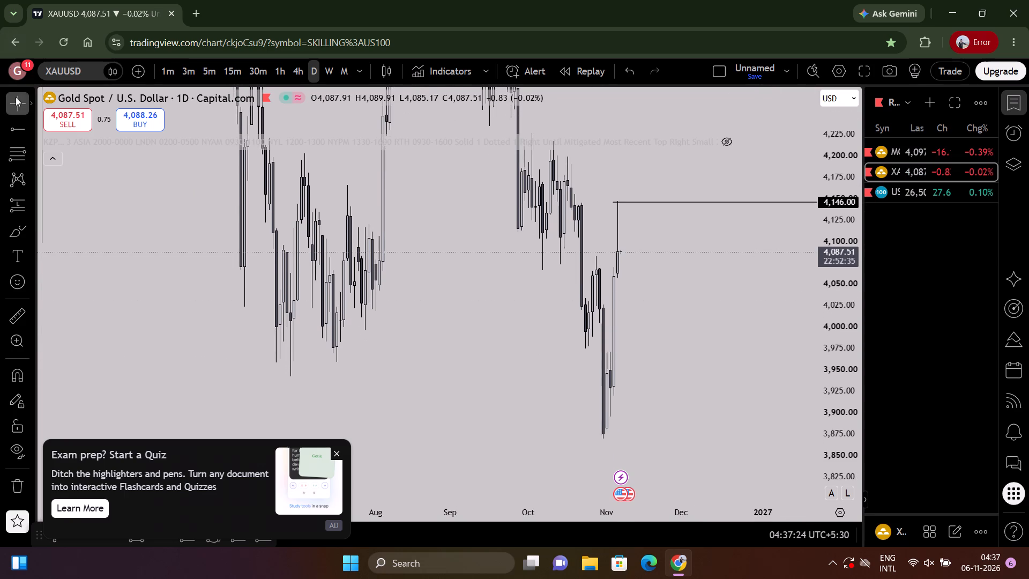
left_click(12, 134)
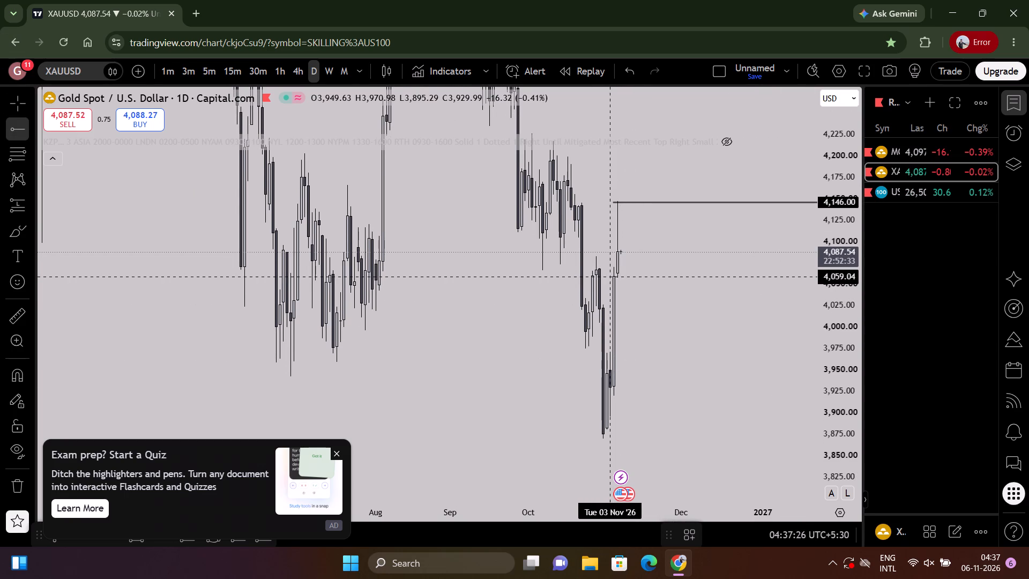
left_click(614, 277)
left_click(625, 292)
Fine-tune the lower horizontal ray to 4,057.35, anchoring it at the low of the 5 November candle.
left_click_drag(818, 373, 866, 8)
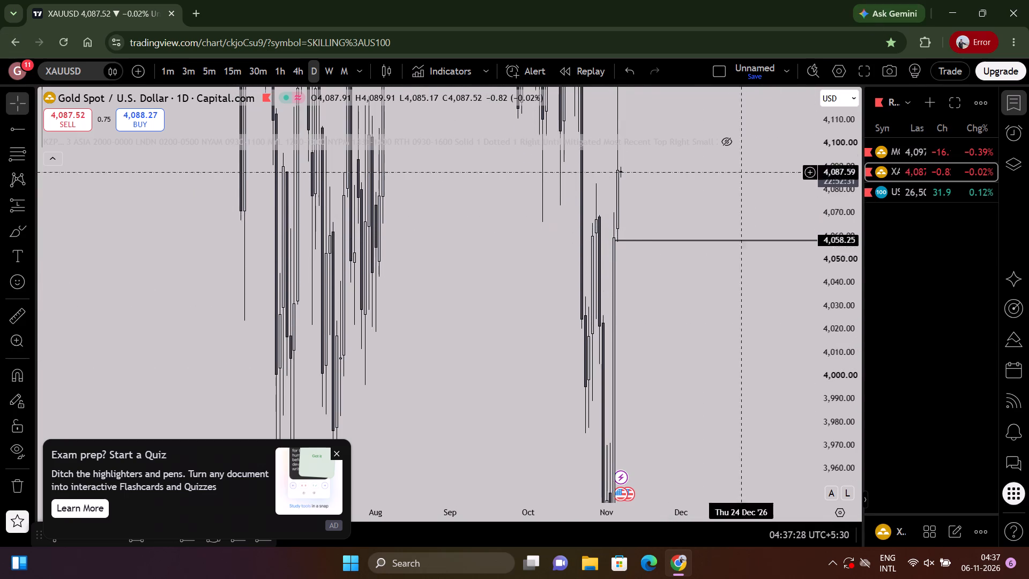
left_click_drag(643, 267, 614, 419)
left_click(583, 384)
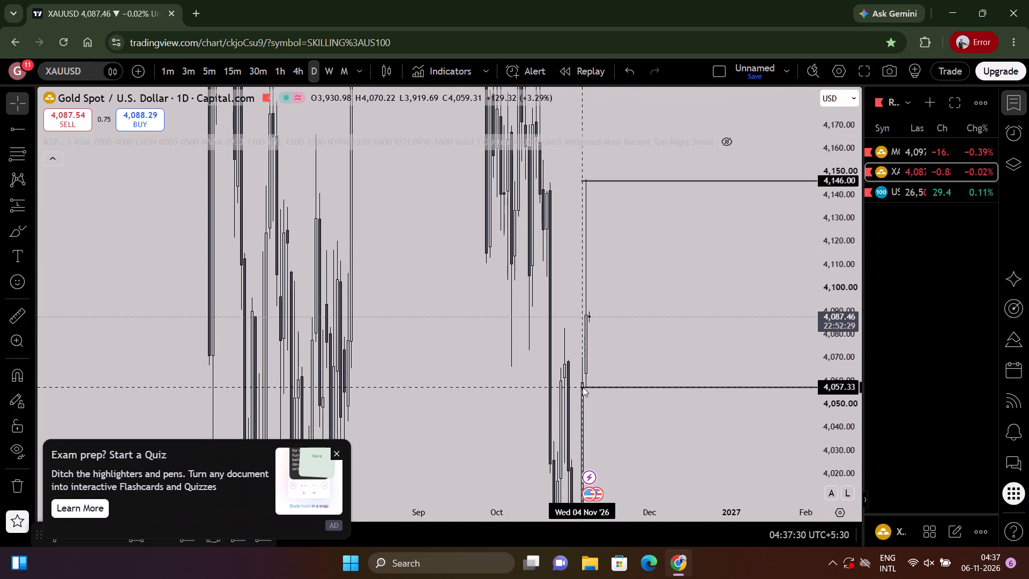
left_click(647, 358)
left_click_drag(647, 357, 666, 312)
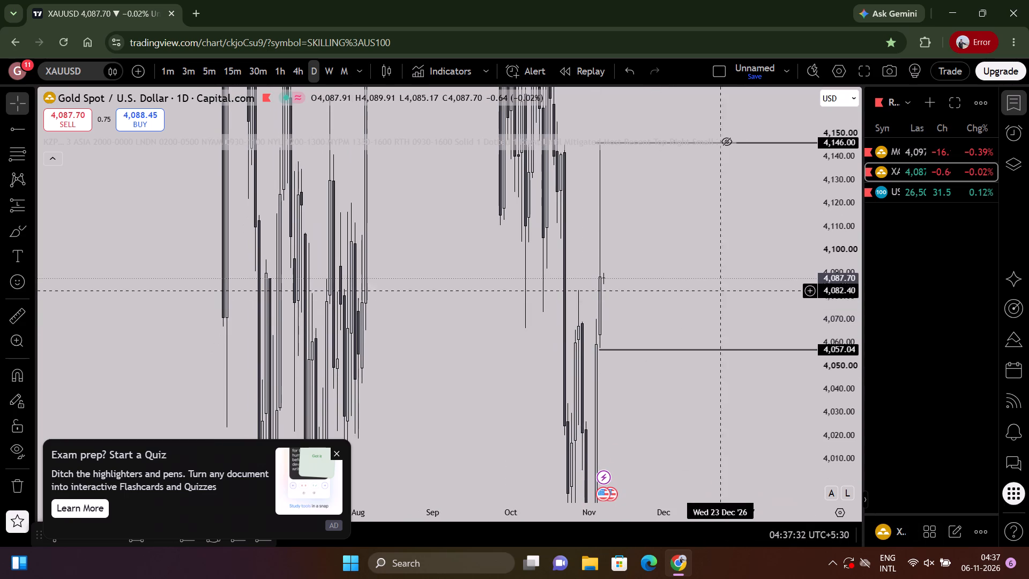
left_click_drag(832, 435, 834, 368)
scroll(693, 278, "up", 5)
left_click_drag(684, 280, 693, 270)
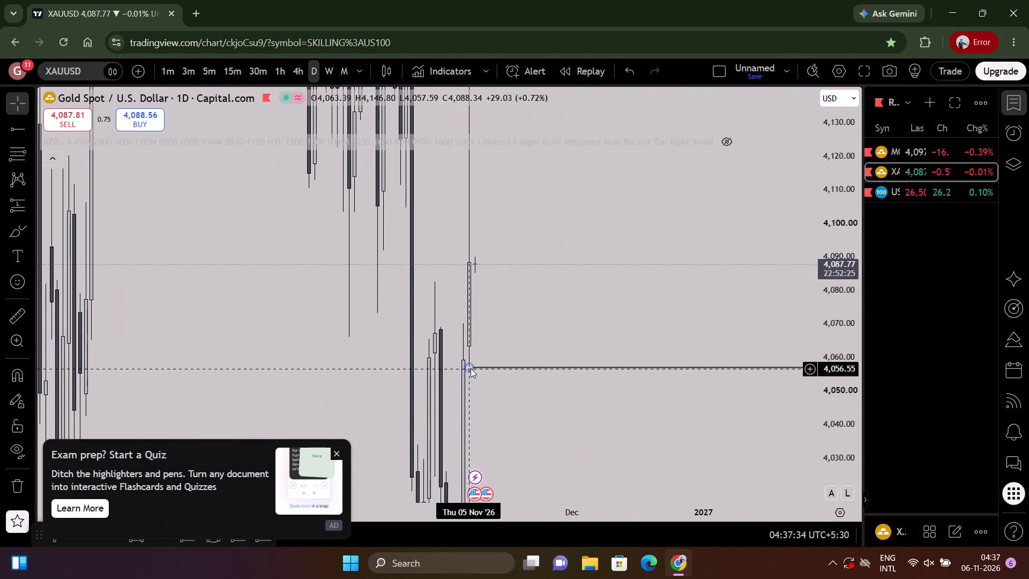
left_click(471, 368)
left_click(523, 350)
left_click(469, 367)
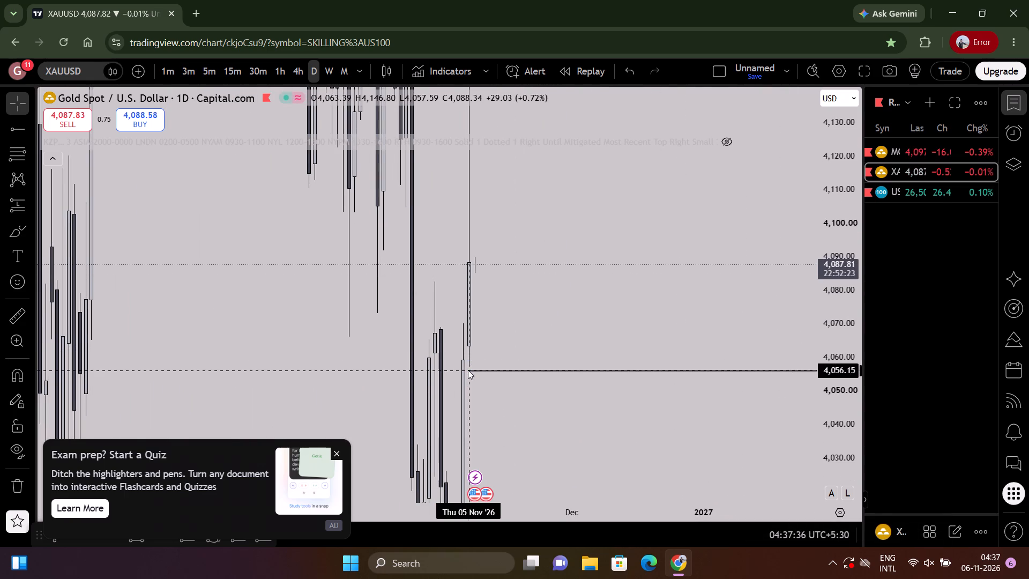
left_click(543, 332)
Anchor the upper horizontal ray on the 5 November candle and adjust it to that candle's high at 4,146.51.
left_click_drag(550, 309, 572, 287)
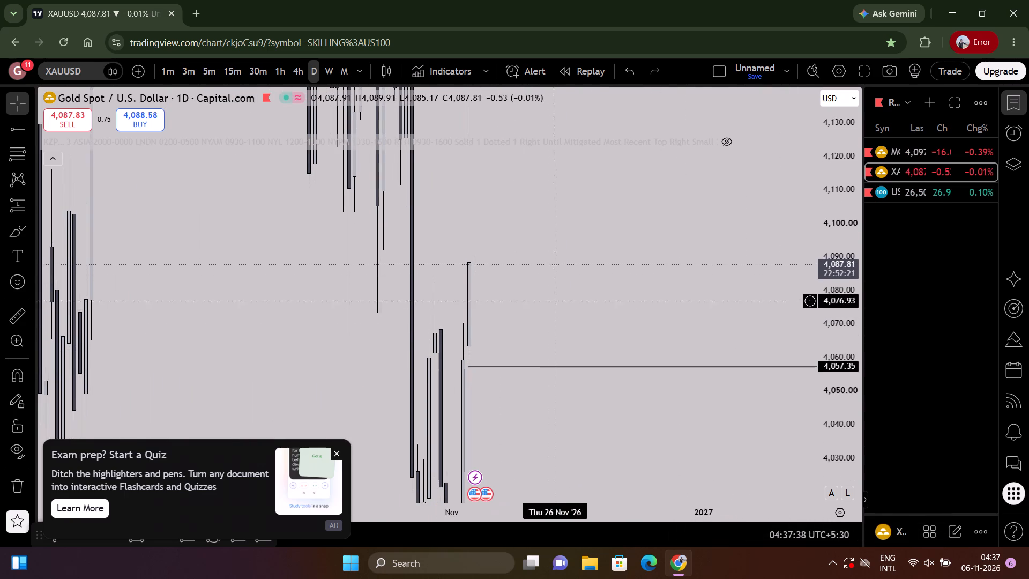
left_click_drag(572, 287, 603, 256)
left_click_drag(831, 206, 768, 515)
scroll(601, 236, "down", 5)
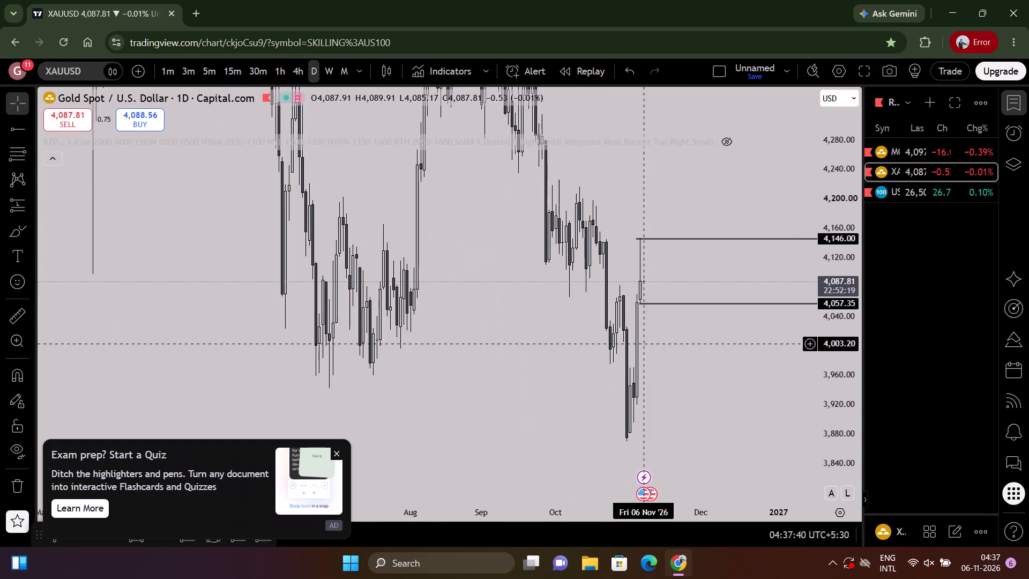
left_click_drag(649, 347, 685, 455)
left_click_drag(846, 434, 836, 235)
scroll(778, 256, "up", 3)
left_click_drag(719, 249, 710, 83)
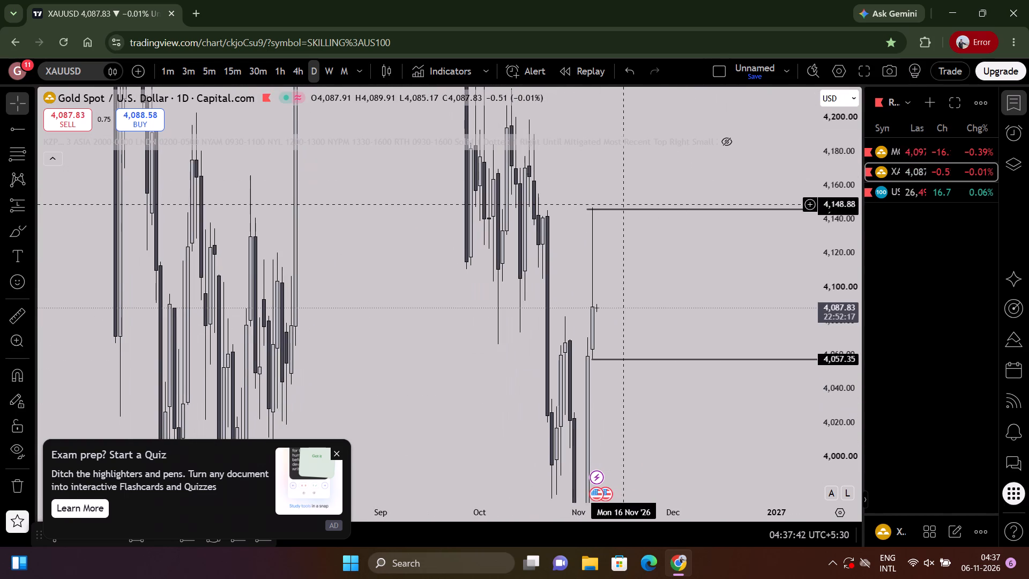
left_click(587, 212)
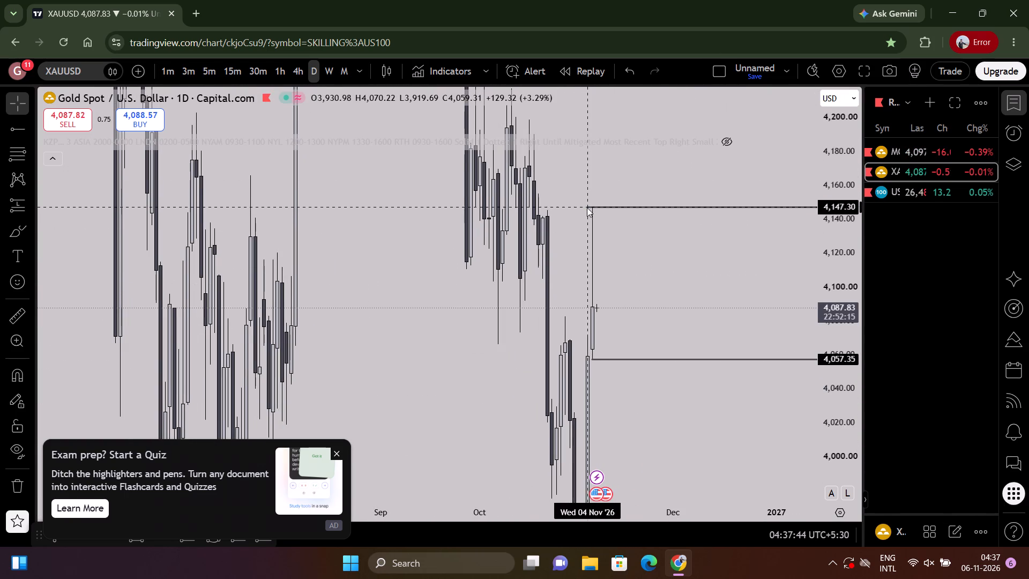
left_click(607, 229)
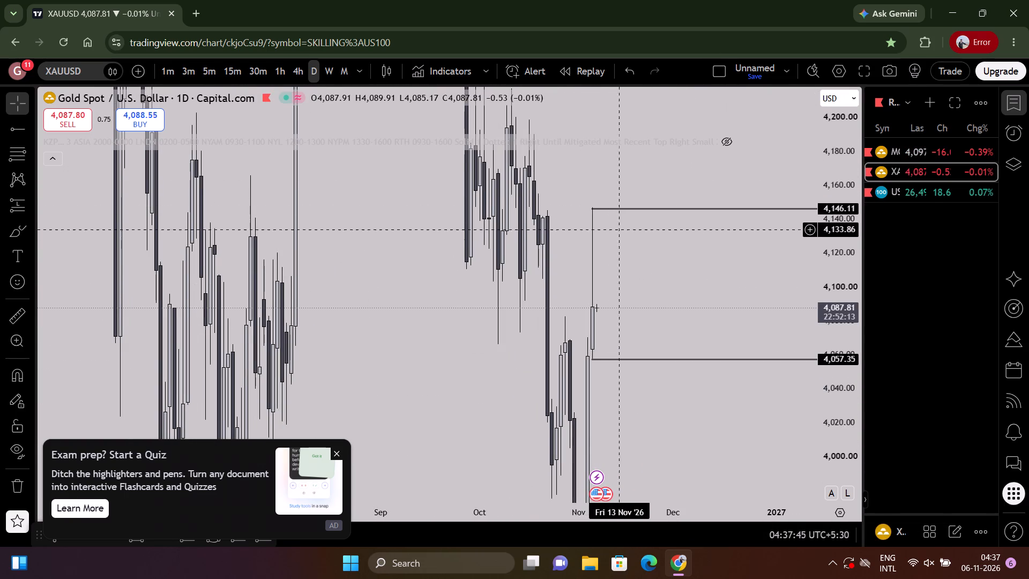
left_click(592, 209)
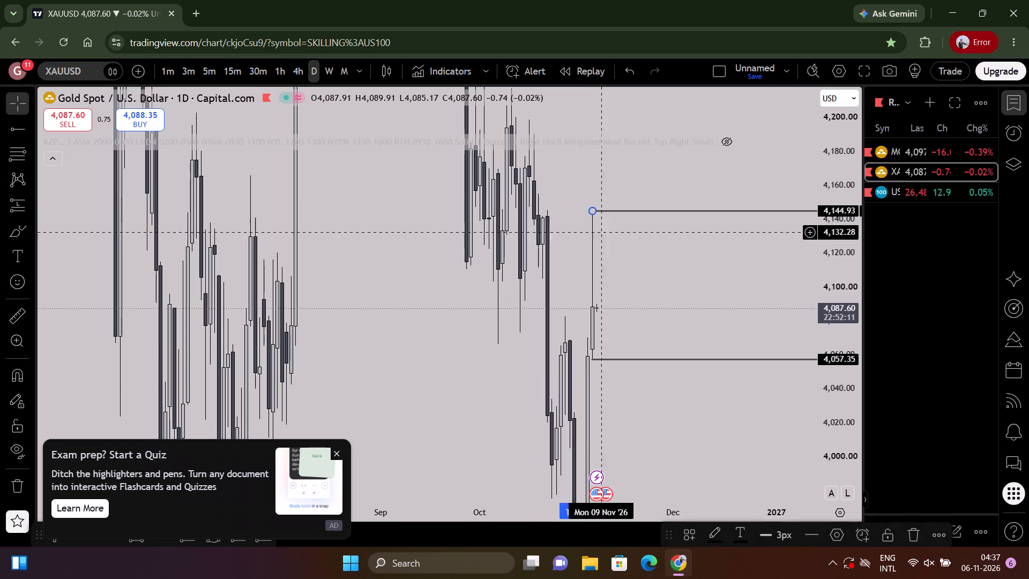
left_click(619, 242)
left_click(592, 213)
left_click(597, 213)
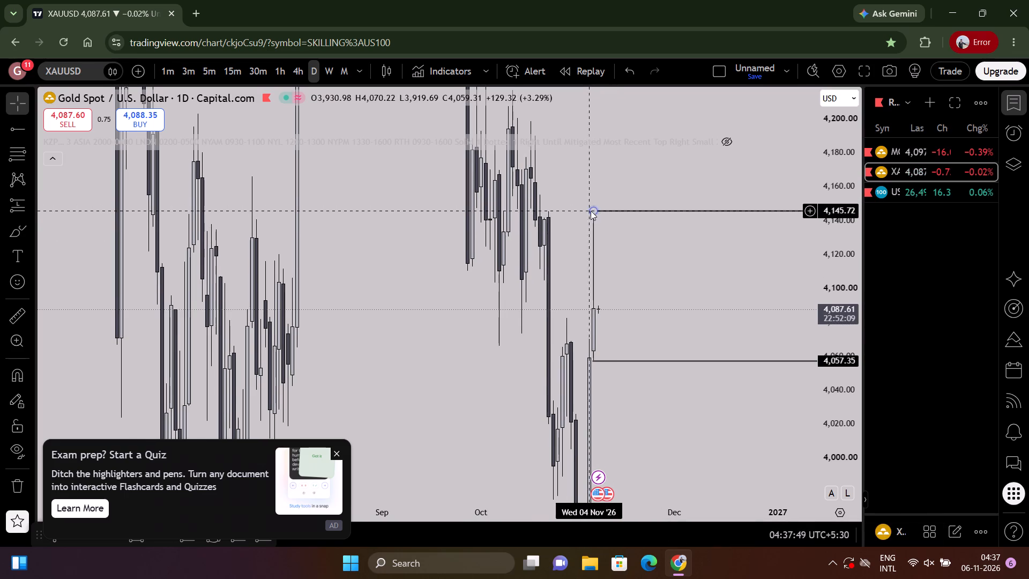
left_click(591, 211)
left_click(606, 222)
Add the text label PDL to the horizontal ray at 4,057.35.
left_click_drag(675, 251, 672, 182)
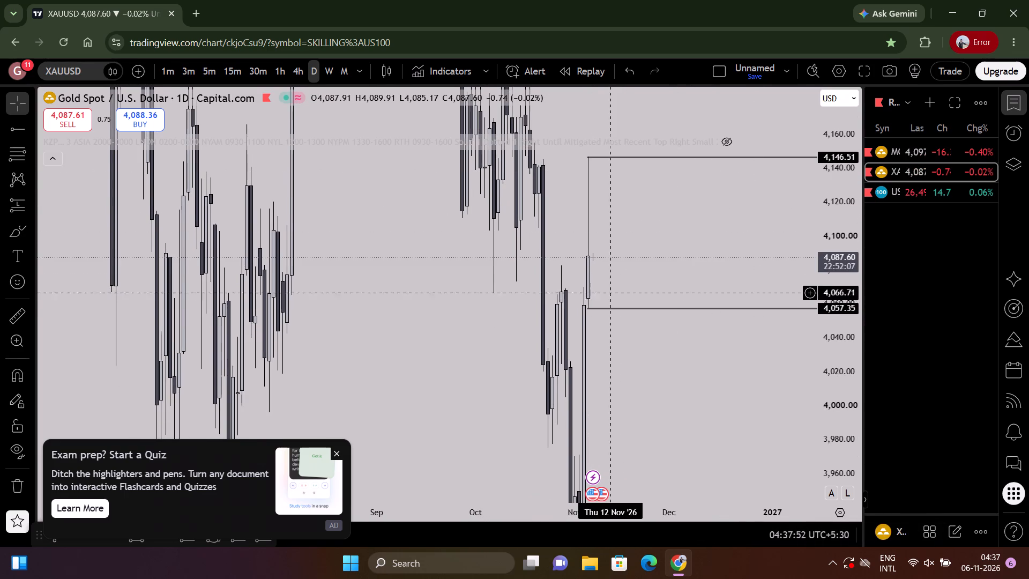
double_click(616, 309)
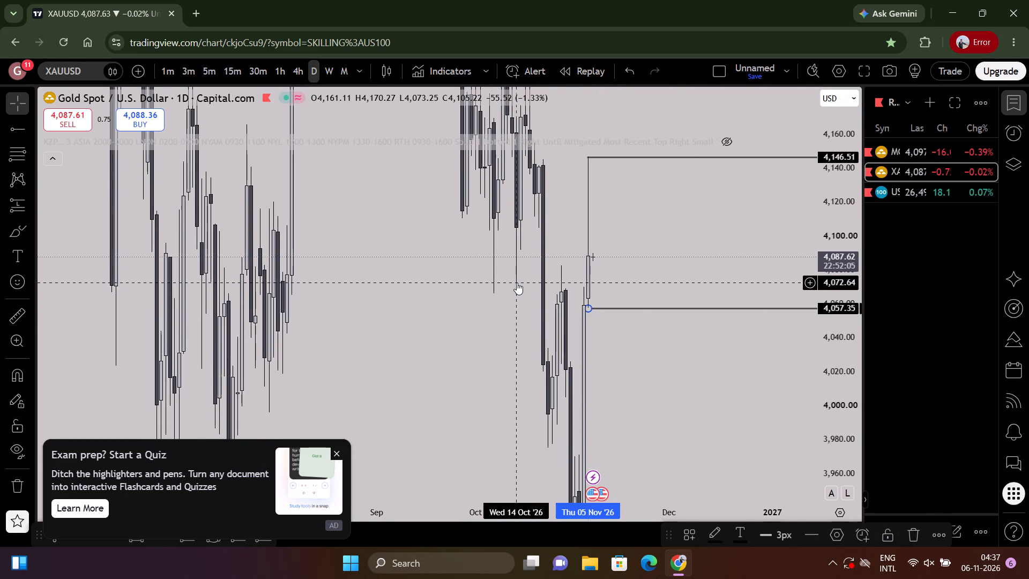
left_click(493, 273)
left_click(479, 321)
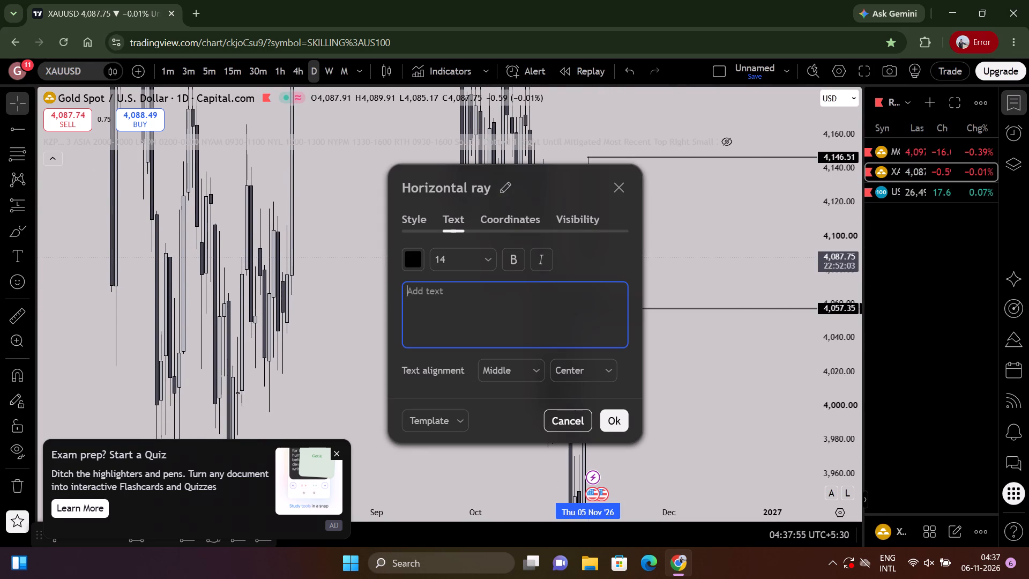
left_click(478, 298)
type("PDL")
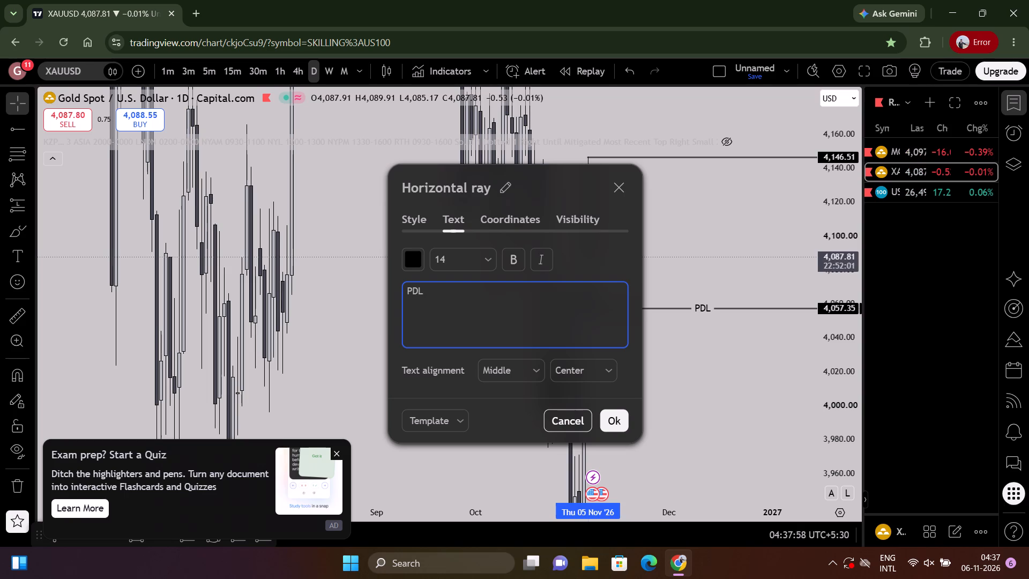
left_click(617, 422)
left_click(638, 251)
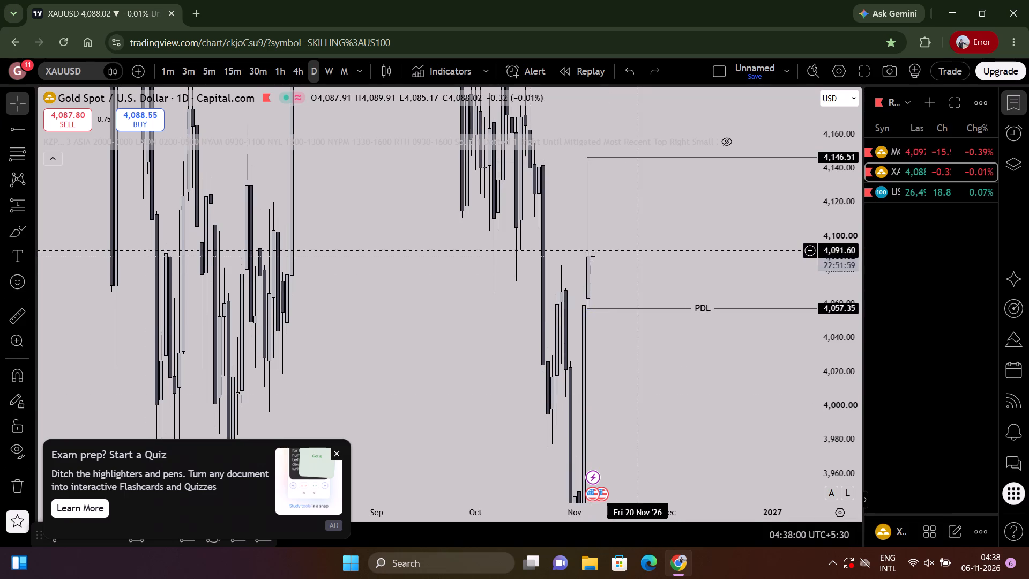
Add the text label PDH to the horizontal ray at 4,146.51.
left_click_drag(638, 248, 620, 339)
double_click(572, 242)
left_click(466, 285)
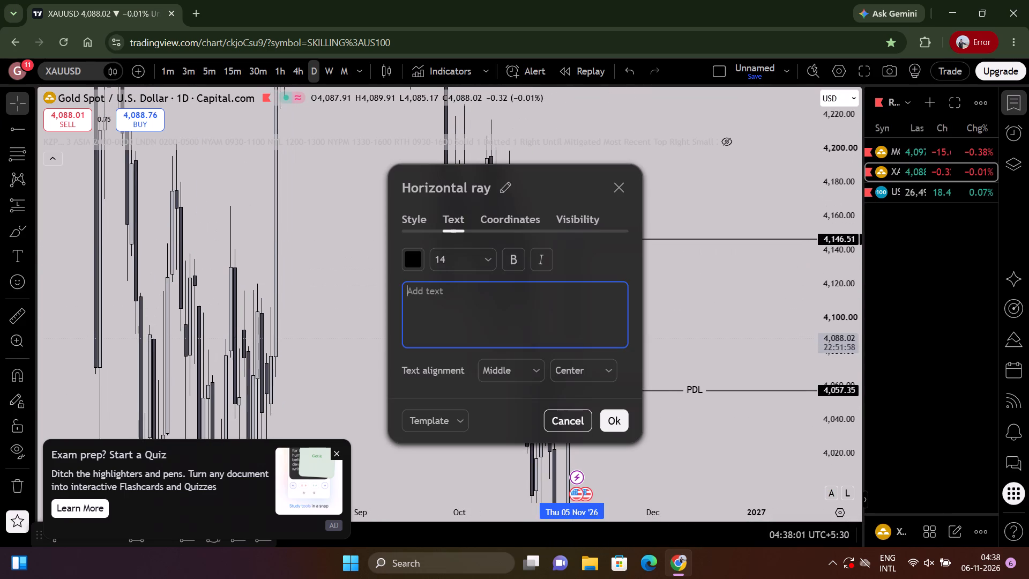
type("PDH")
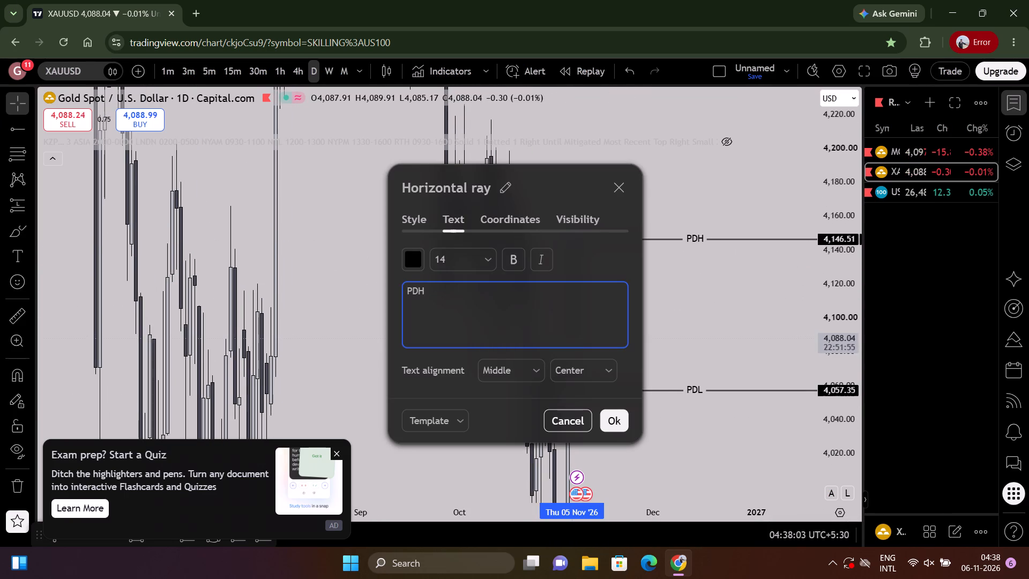
left_click(618, 417)
Examine the XAUUSD daily candles around the PDH and PDL levels, including the early November low and earlier price swings.
left_click_drag(641, 332, 648, 216)
scroll(648, 216, "up", 5)
left_click(649, 218)
scroll(654, 219, "down", 2)
scroll(650, 206, "up", 2)
left_click_drag(654, 205, 689, 266)
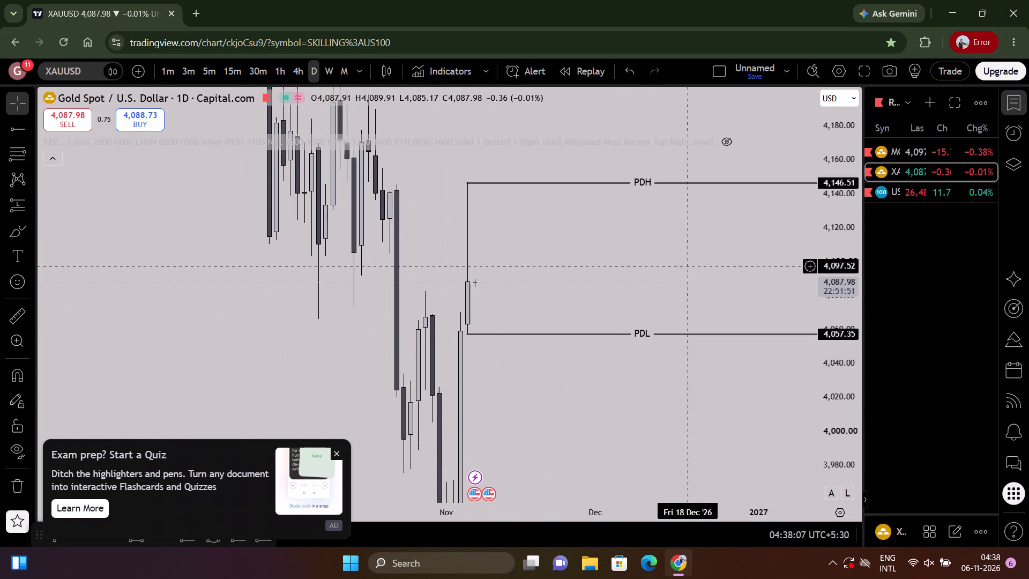
left_click_drag(824, 411, 833, 213)
left_click_drag(709, 206, 750, 272)
left_click_drag(837, 291, 772, 576)
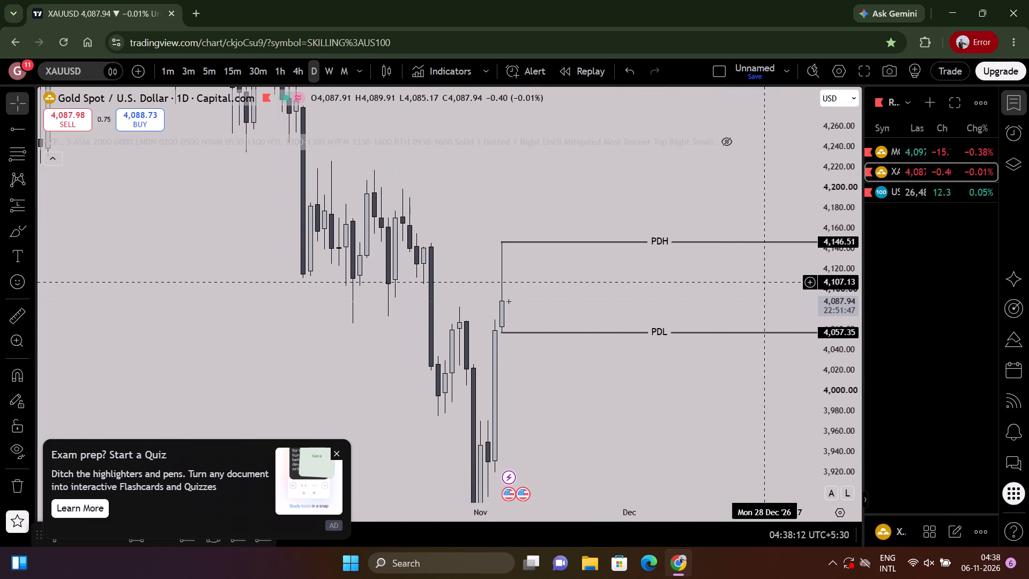
scroll(770, 288, "down", 4)
left_click_drag(846, 395, 841, 245)
scroll(749, 231, "up", 2)
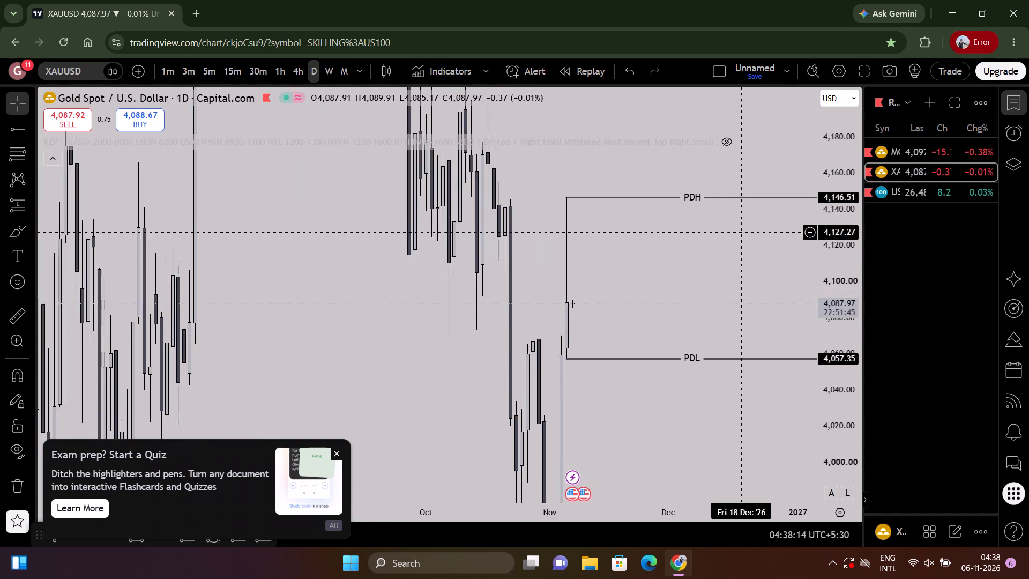
left_click_drag(737, 233, 750, 167)
scroll(766, 357, "up", 3)
scroll(769, 345, "down", 2)
left_click_drag(844, 310, 822, 435)
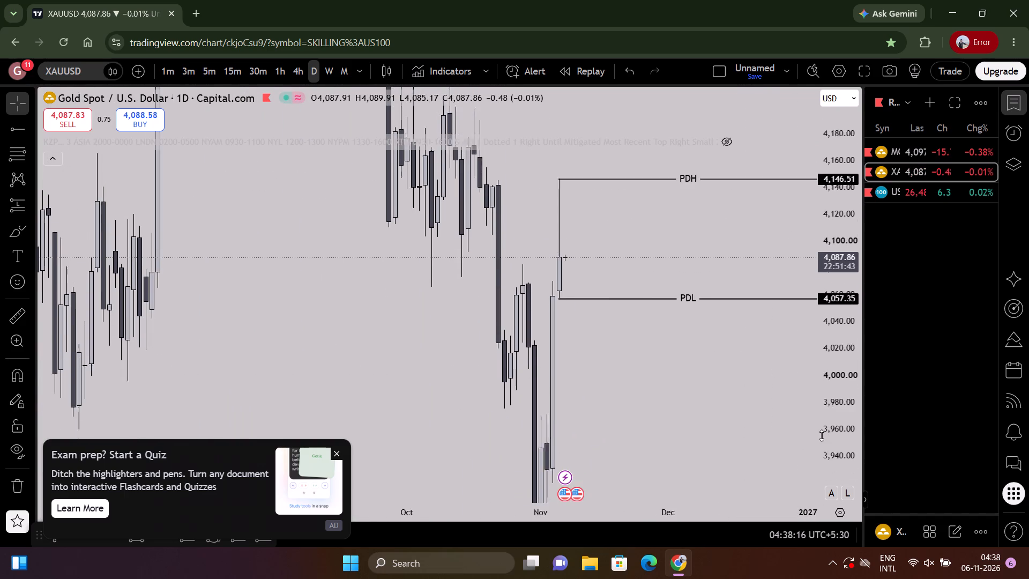
left_click_drag(822, 435, 788, 466)
scroll(721, 394, "down", 7)
scroll(784, 369, "up", 4)
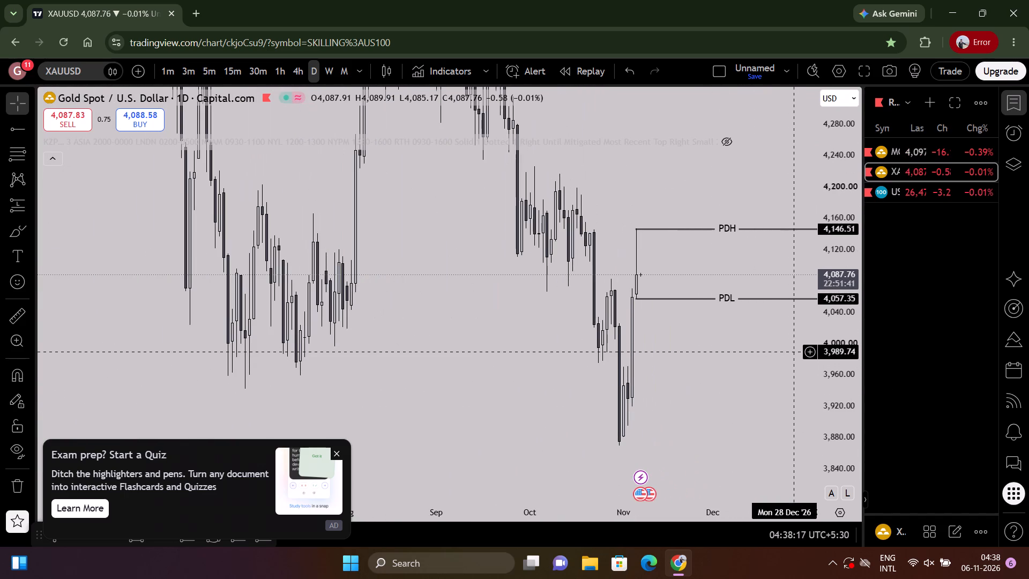
left_click_drag(786, 351, 669, 355)
scroll(673, 368, "down", 1)
left_click_drag(683, 365, 710, 230)
scroll(724, 294, "down", 8)
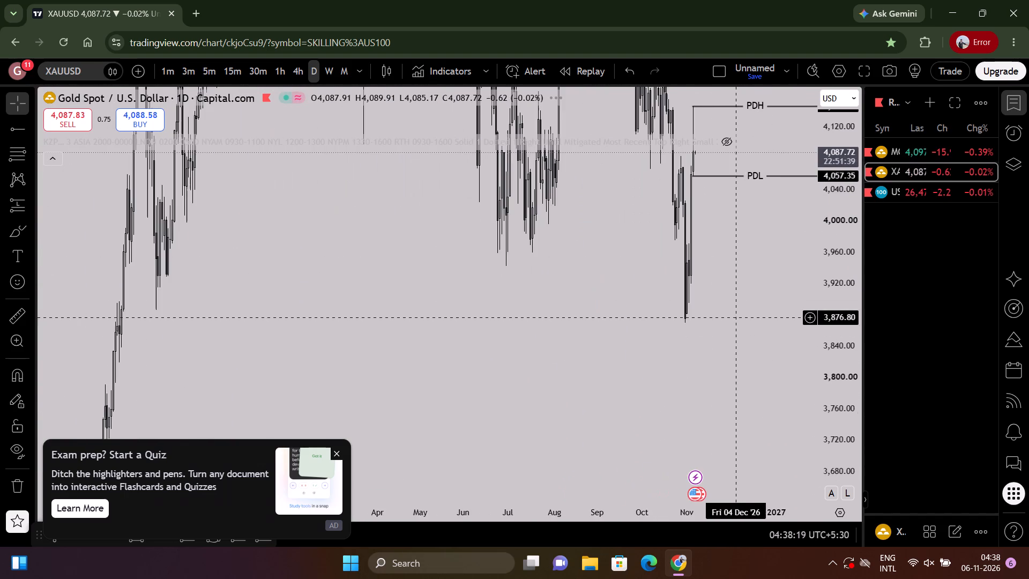
scroll(737, 311, "up", 6)
scroll(725, 303, "down", 6)
scroll(724, 303, "up", 6)
left_click_drag(728, 298, 735, 378)
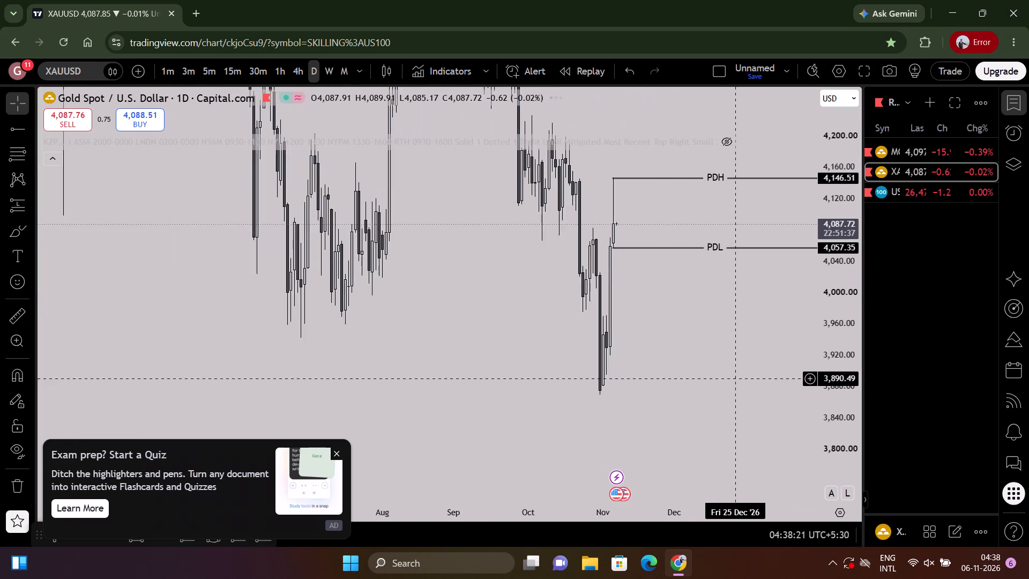
scroll(732, 374, "up", 4)
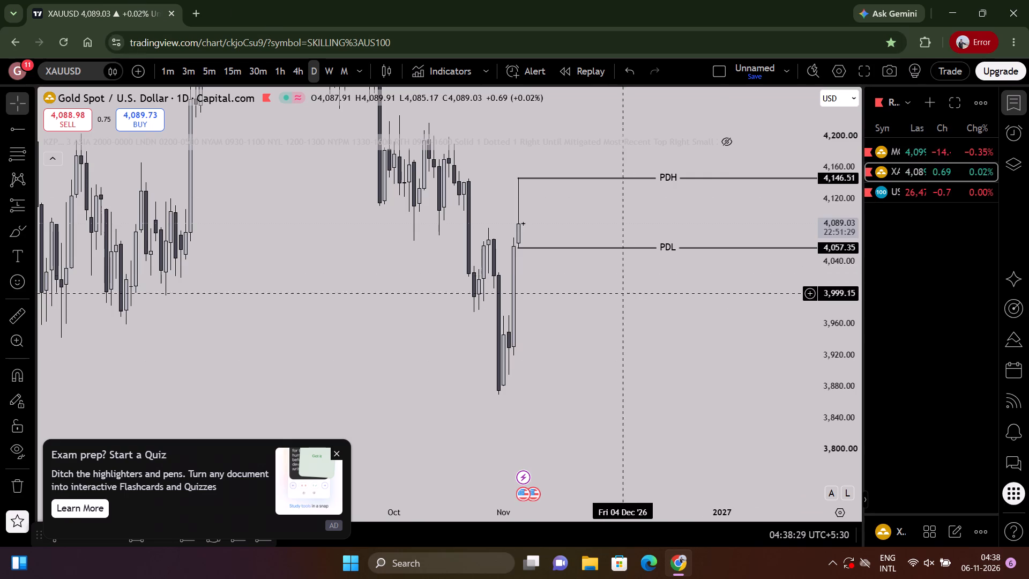
scroll(632, 313, "down", 4)
left_click_drag(677, 312, 712, 385)
left_click_drag(836, 411, 847, 56)
scroll(730, 140, "up", 5)
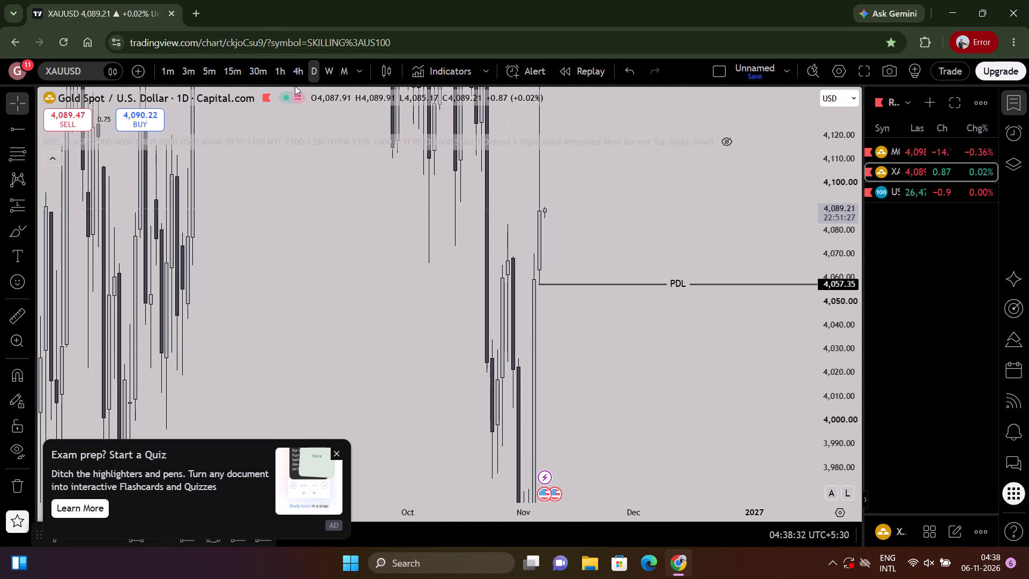
On the 4-hour timeframe, draw a short horizontal trend line at about 4,066.70, starting at the 5 November candles just above PDL.
left_click(300, 70)
left_click_drag(602, 190, 591, 268)
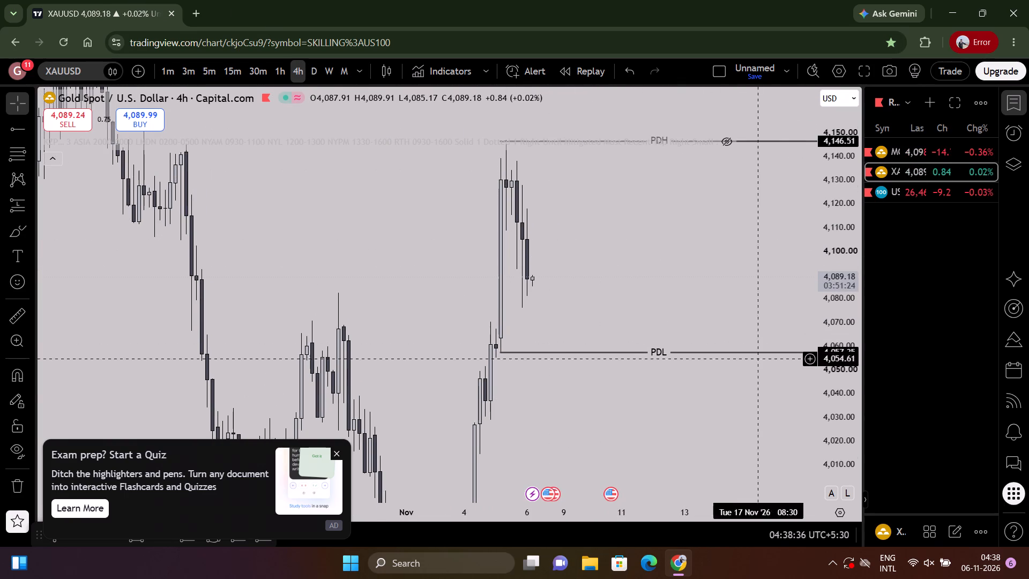
left_click_drag(837, 388, 810, 263)
scroll(695, 293, "up", 2)
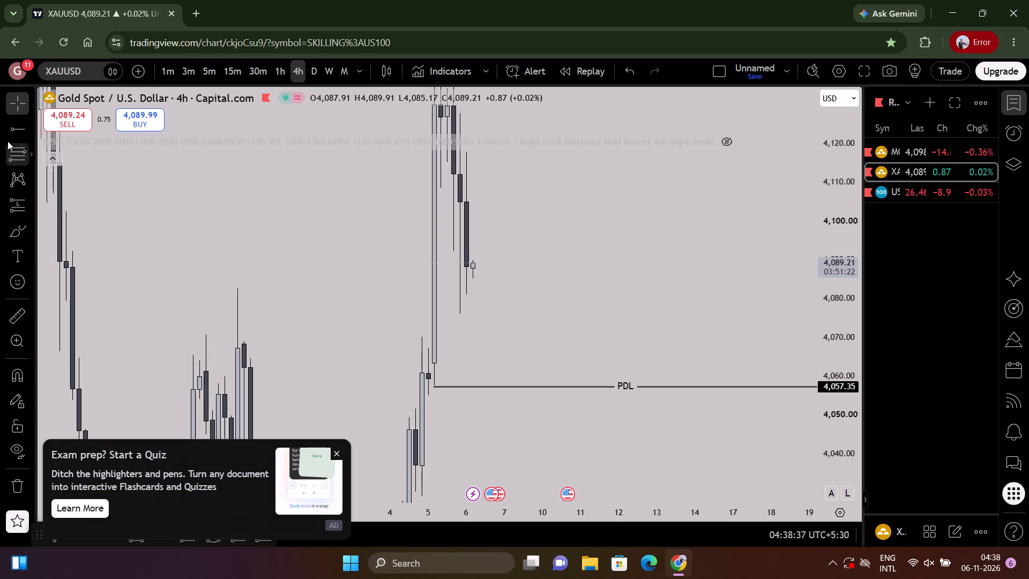
left_click(31, 130)
left_click(81, 96)
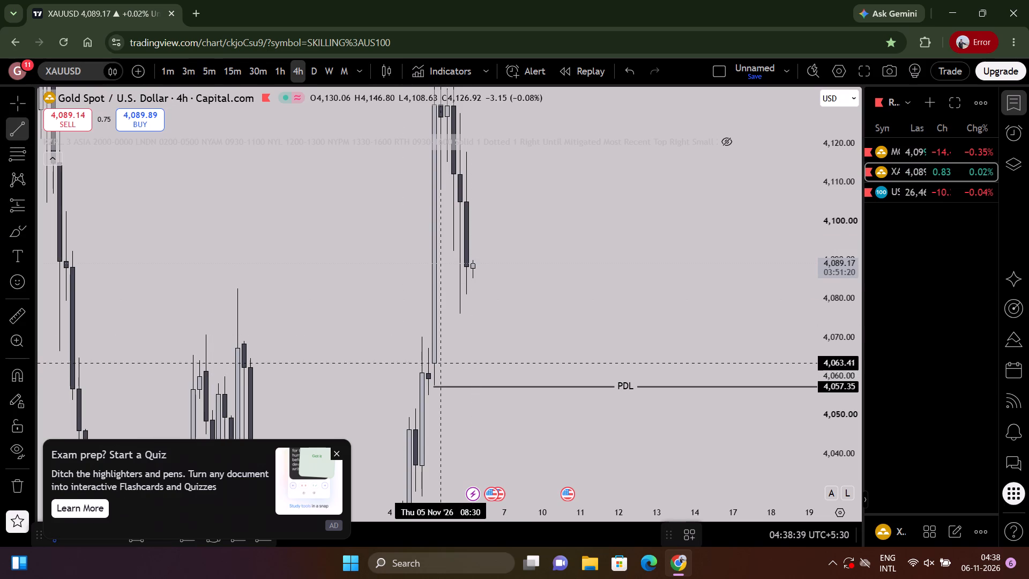
left_click(426, 349)
left_click(522, 348, "shift")
left_click(541, 312)
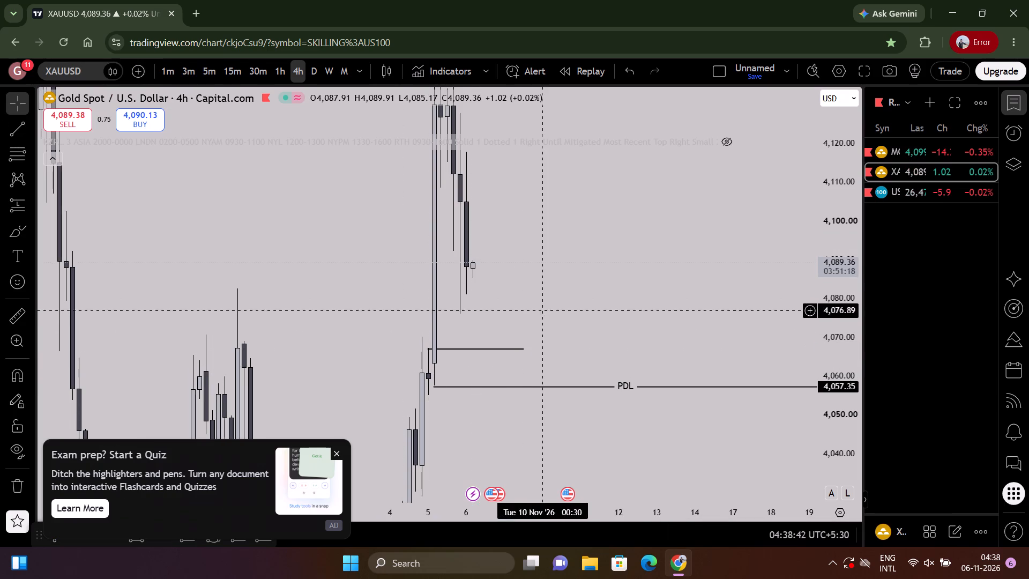
left_click(486, 349)
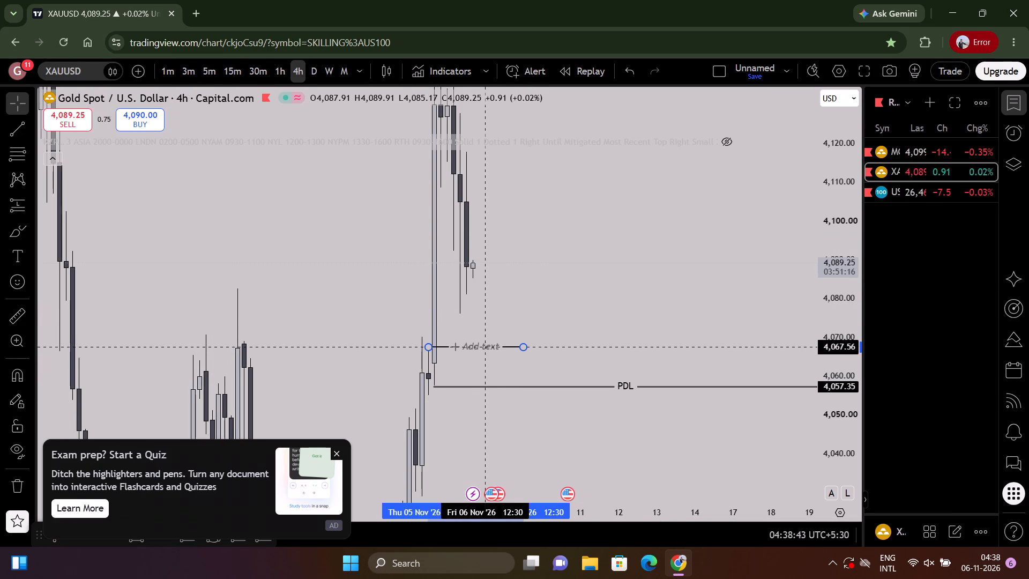
left_click(493, 365)
left_click(491, 347)
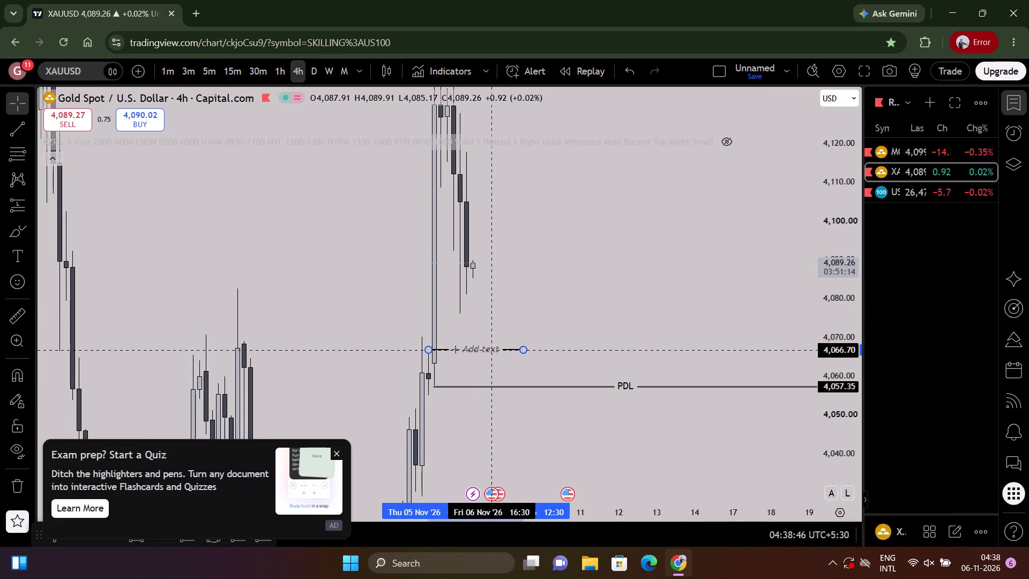
left_click(497, 339)
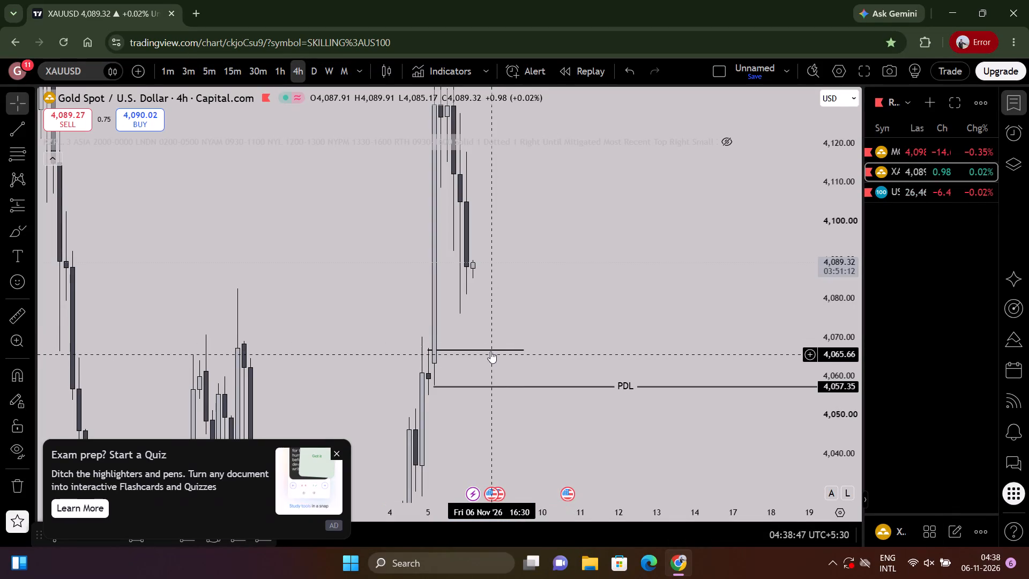
Move the short horizontal trend line above PDL up to about 4,067.3, starting at the candle before the large bullish one.
left_click(490, 351)
left_click(496, 336)
left_click(501, 330)
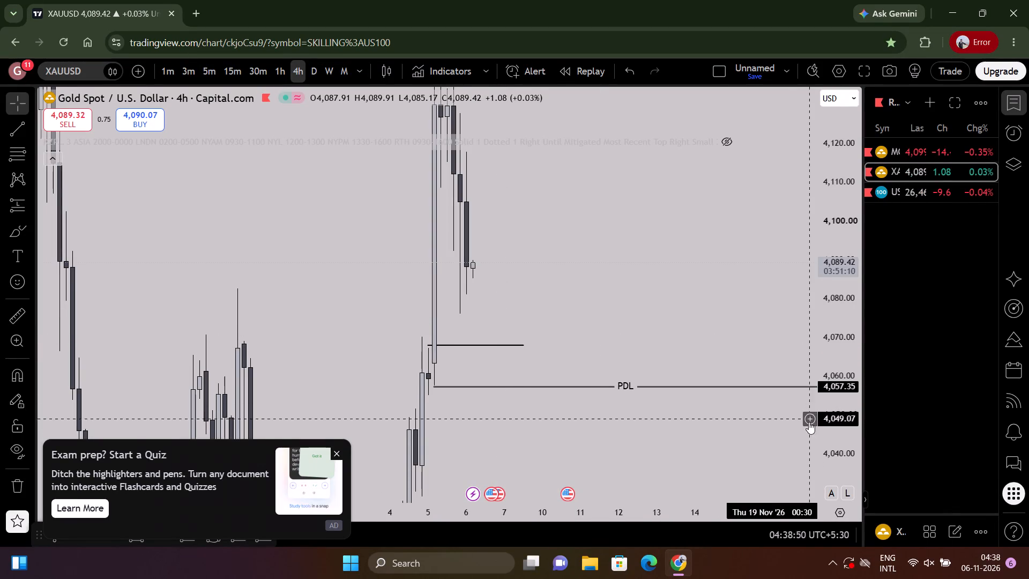
left_click_drag(817, 415, 846, 307)
scroll(607, 293, "up", 5)
left_click_drag(553, 241, 716, 339)
left_click_drag(834, 348, 827, 235)
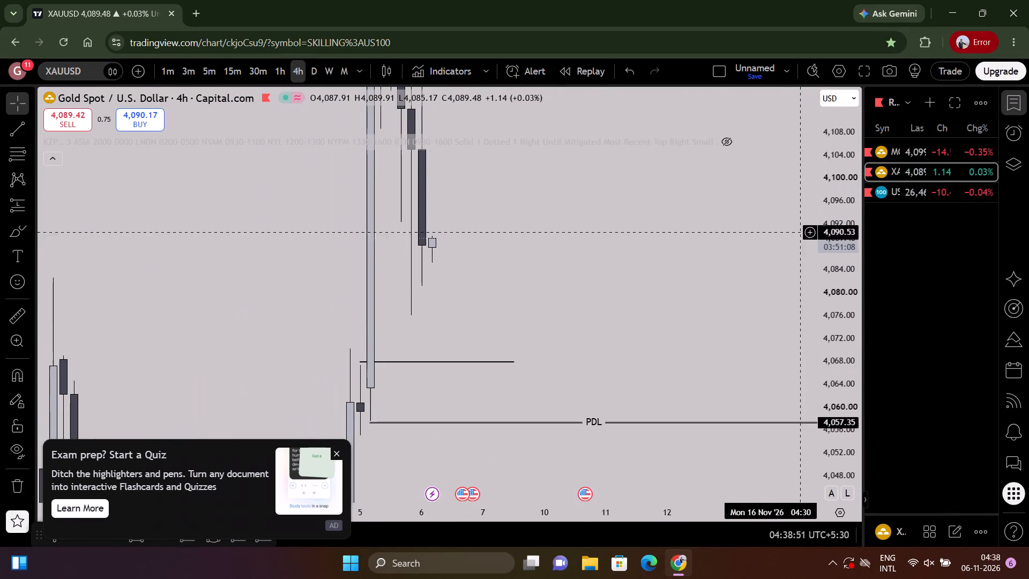
left_click_drag(429, 360, 420, 363)
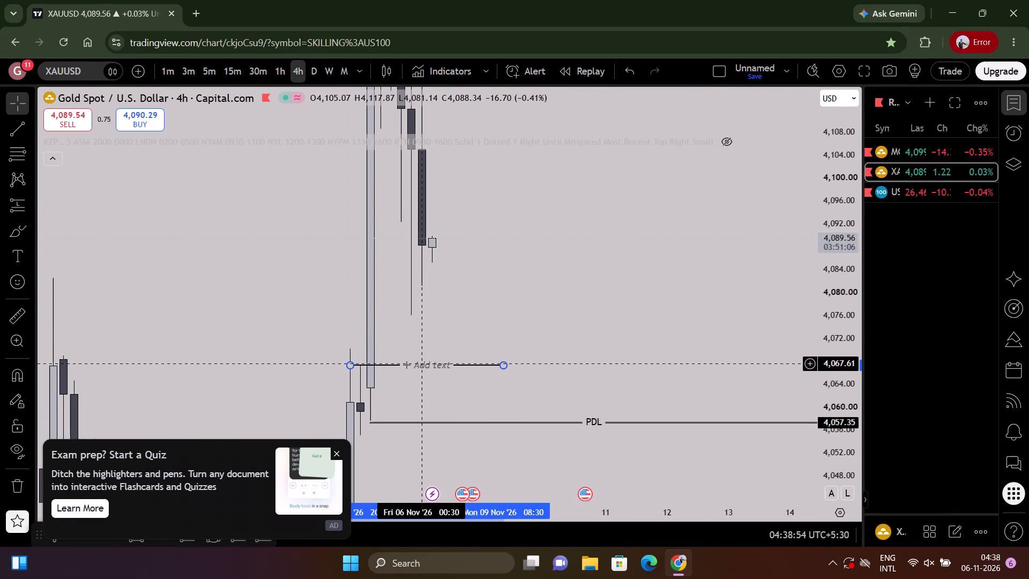
left_click(442, 345)
Add the text label 4H FVG to the short horizontal trend line above PDL.
scroll(541, 333, "down", 3)
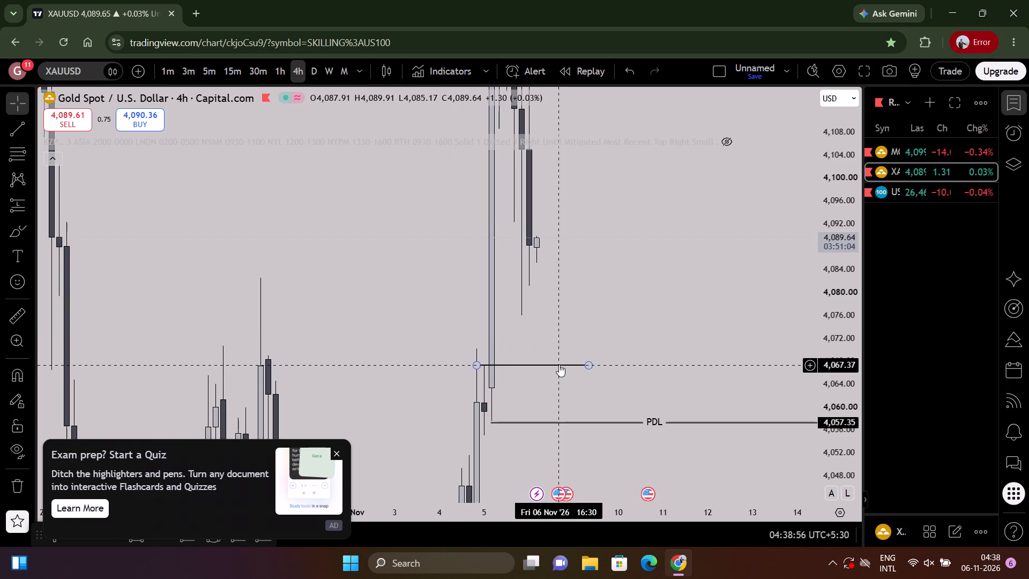
double_click(558, 365)
left_click(518, 298)
type("4H FVG")
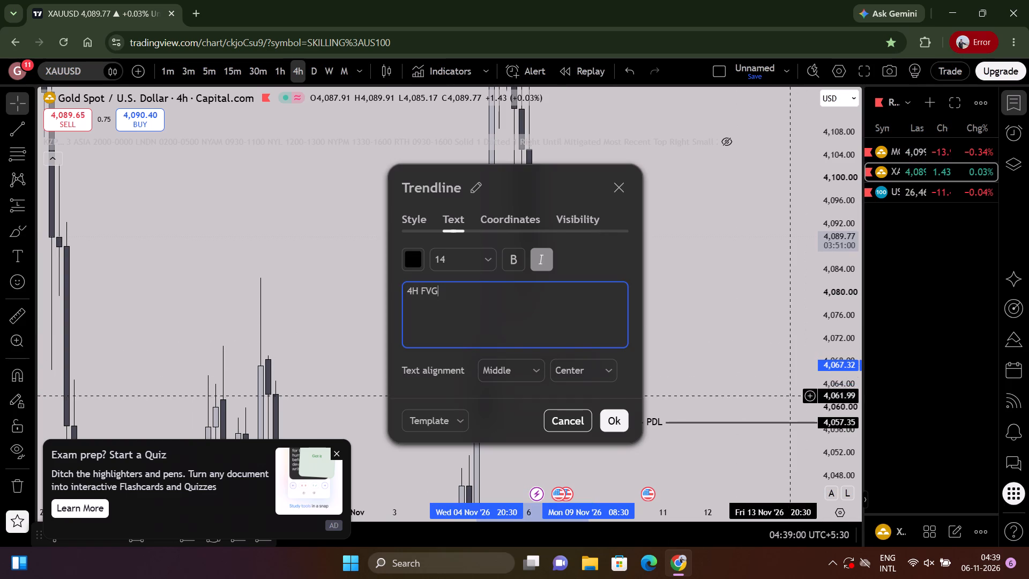
left_click(616, 416)
left_click(658, 327)
Examine the 4-hour XAUUSD candles and the October swings relative to the 4H FVG and PDL levels.
left_click_drag(613, 264, 629, 344)
scroll(645, 303, "down", 5)
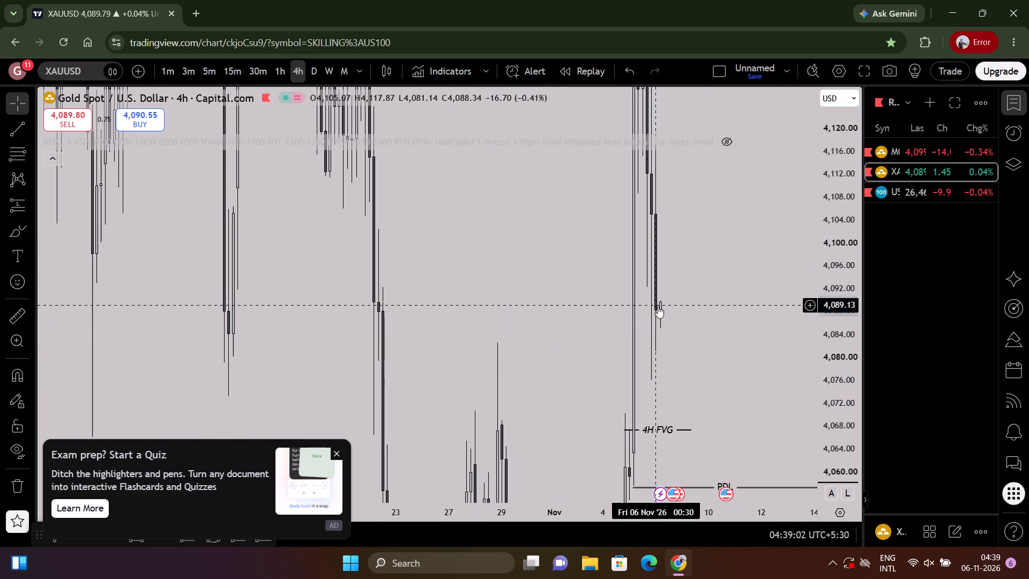
scroll(717, 342, "down", 4)
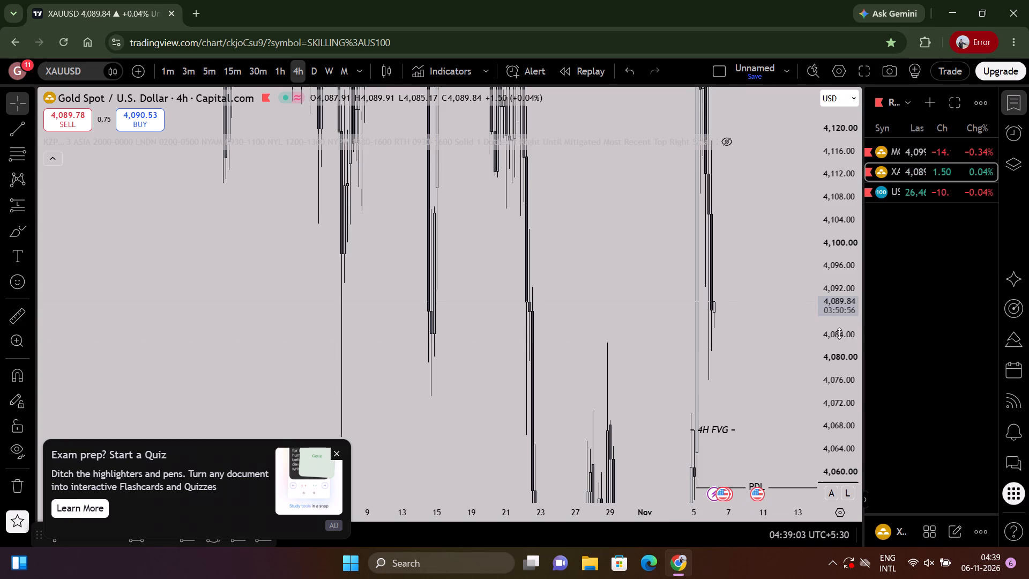
left_click_drag(845, 328, 791, 413)
scroll(774, 313, "up", 3)
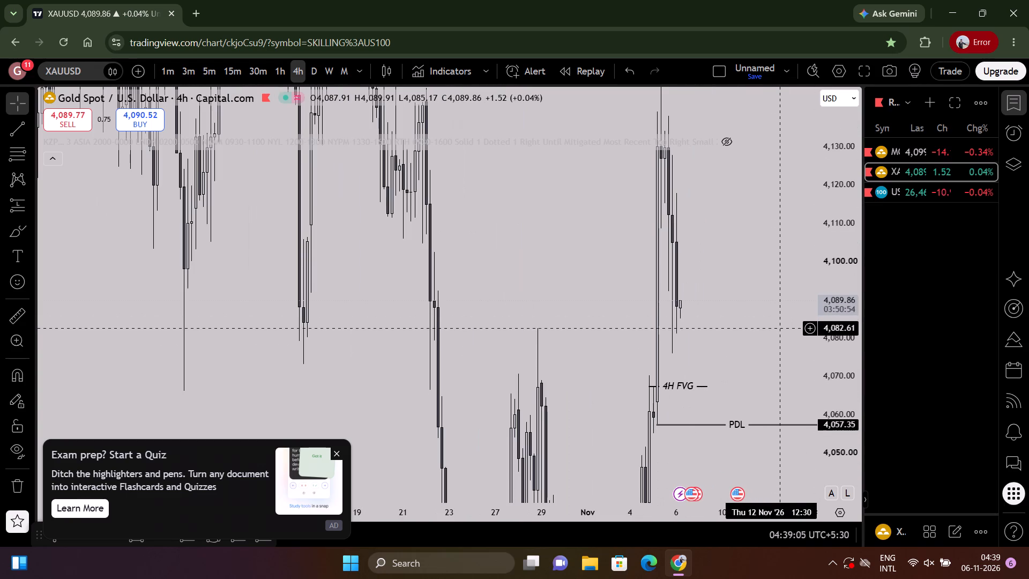
scroll(799, 307, "down", 5)
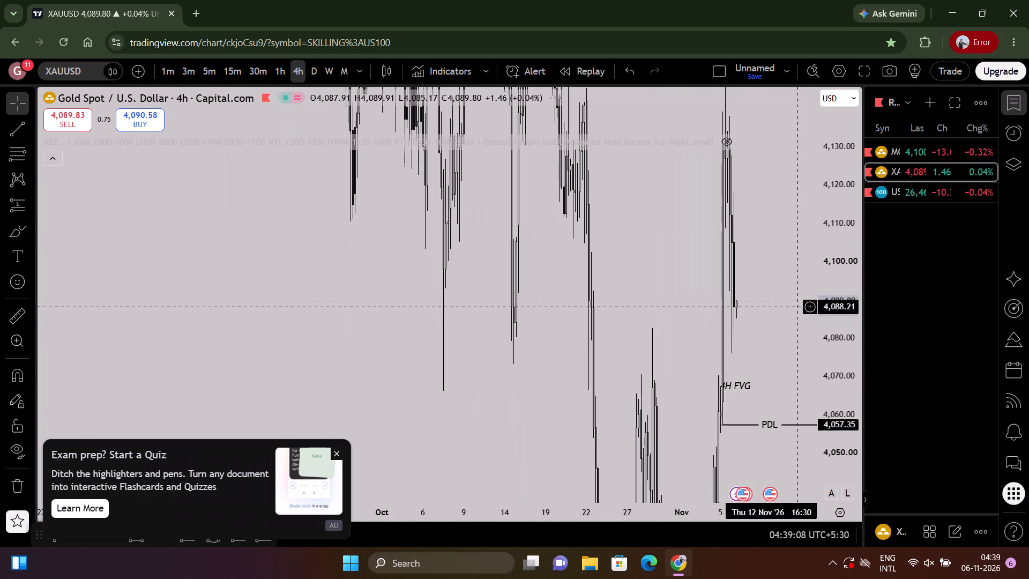
scroll(799, 307, "up", 8)
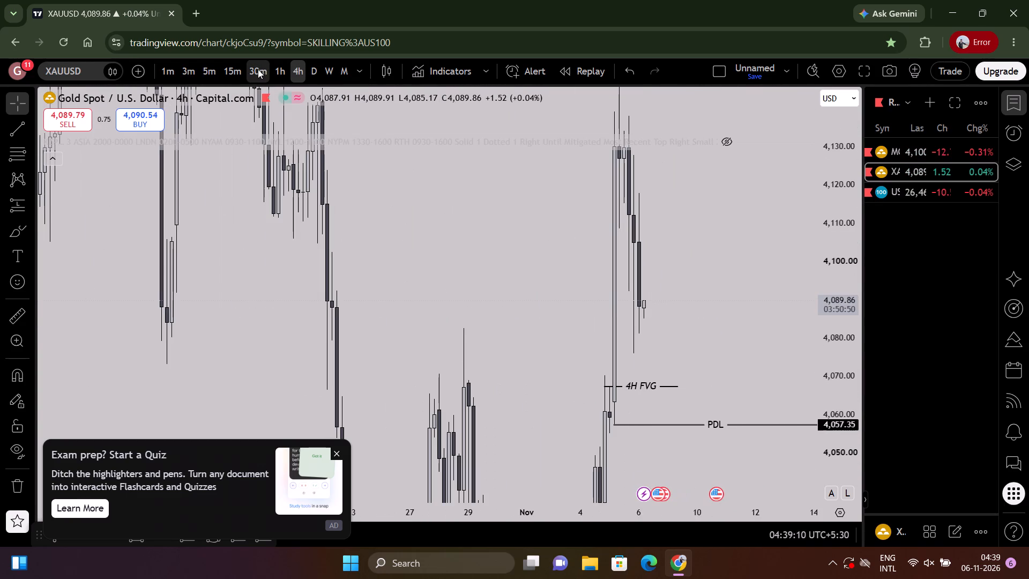
Switch the XAUUSD chart to the 5-minute timeframe.
left_click(238, 69)
left_click(202, 69)
Examine the 5-minute price action on 5 and 6 November relative to the 4H FVG and PDL levels.
scroll(546, 283, "down", 6)
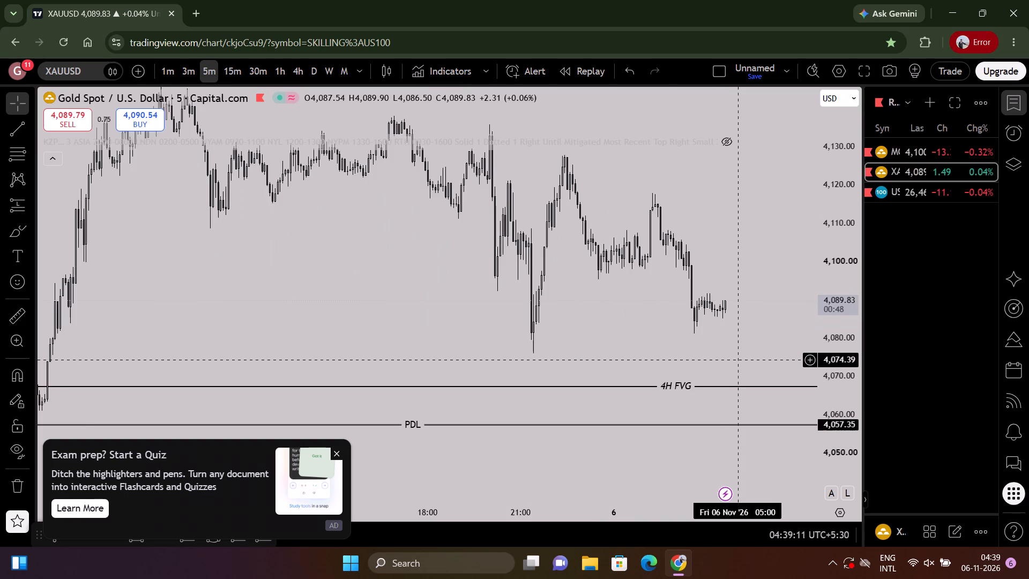
scroll(737, 360, "down", 13)
scroll(749, 362, "up", 6)
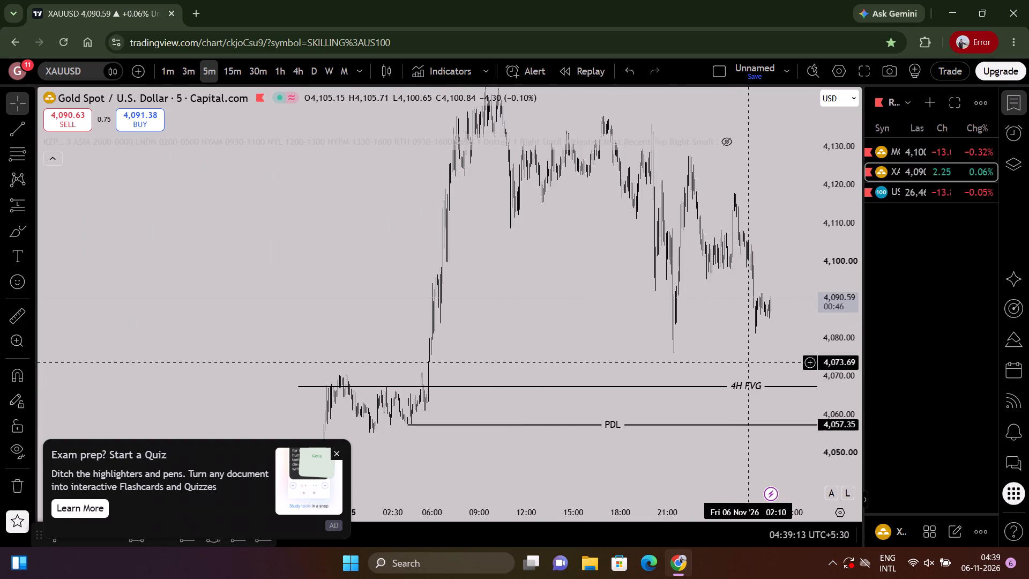
scroll(749, 362, "up", 3)
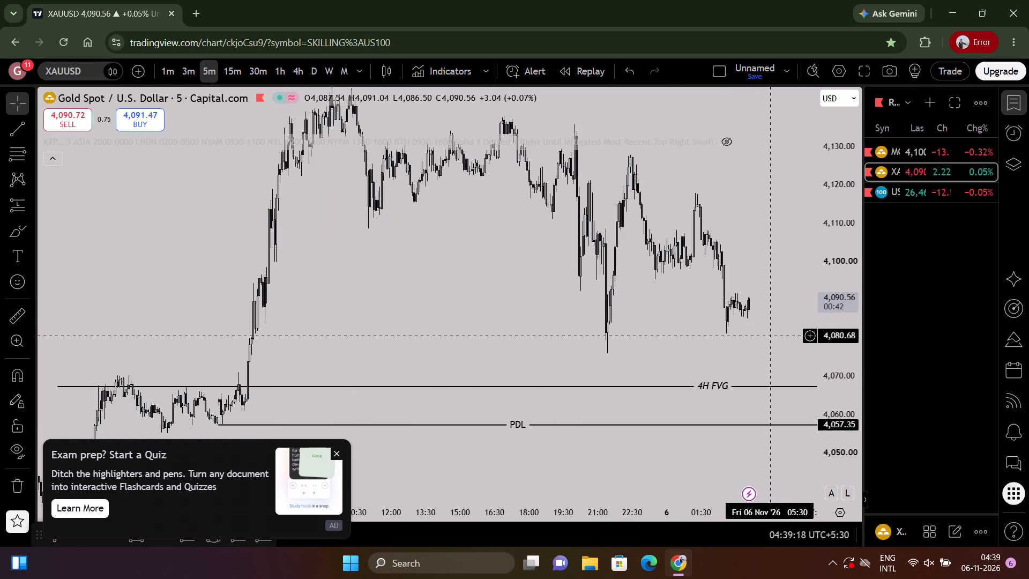
scroll(770, 336, "up", 3)
left_click_drag(829, 368, 799, 250)
scroll(766, 283, "up", 7)
left_click_drag(738, 306, 745, 185)
scroll(706, 228, "down", 6)
scroll(703, 233, "up", 4)
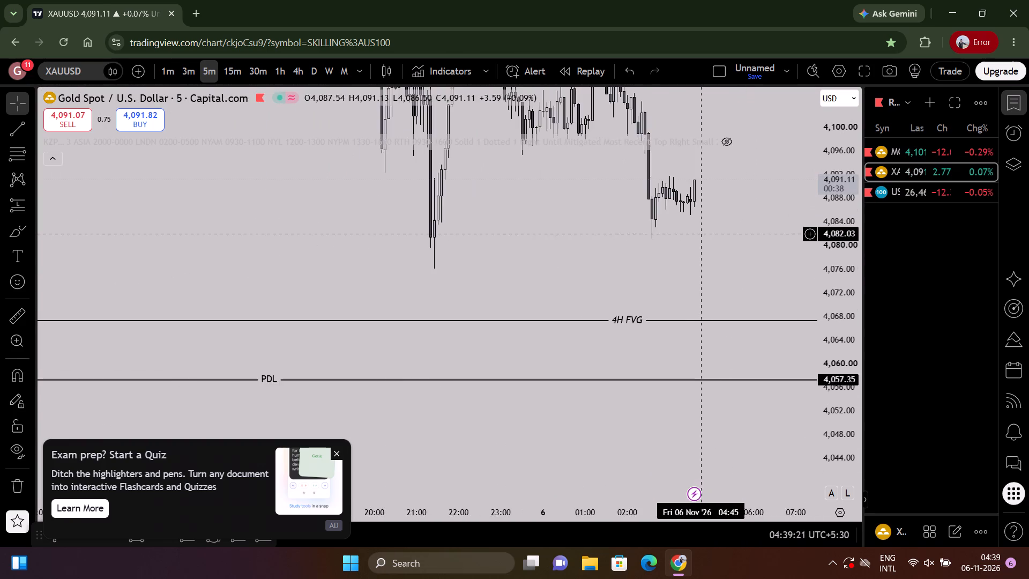
scroll(703, 235, "down", 6)
scroll(700, 239, "up", 5)
Examine the 5-minute swing highs from the PDH level down to the current price.
left_click_drag(700, 239, 697, 264)
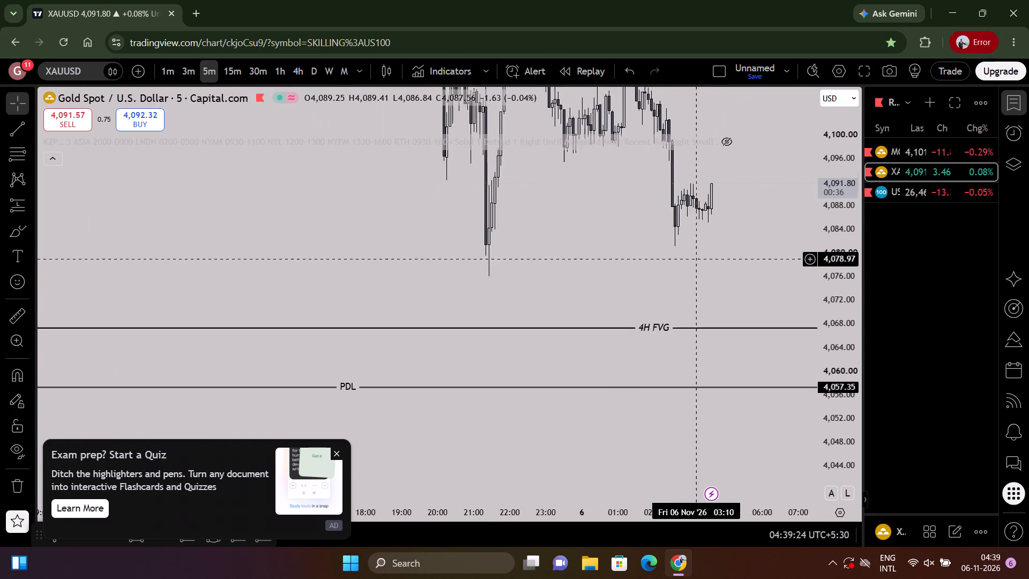
left_click_drag(697, 264, 647, 373)
left_click_drag(679, 277, 683, 314)
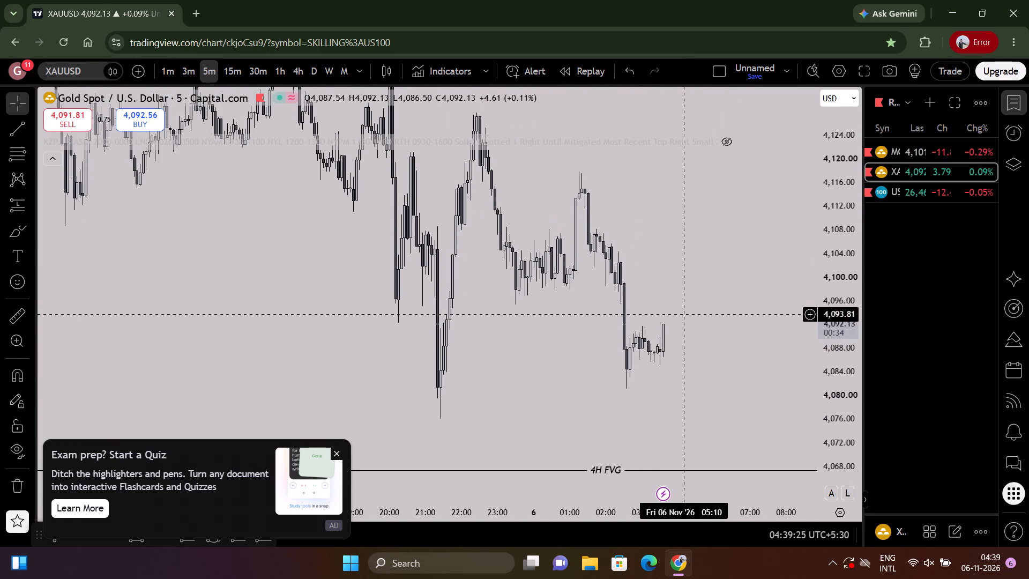
scroll(699, 320, "down", 3)
scroll(700, 319, "up", 3)
left_click_drag(697, 312, 687, 433)
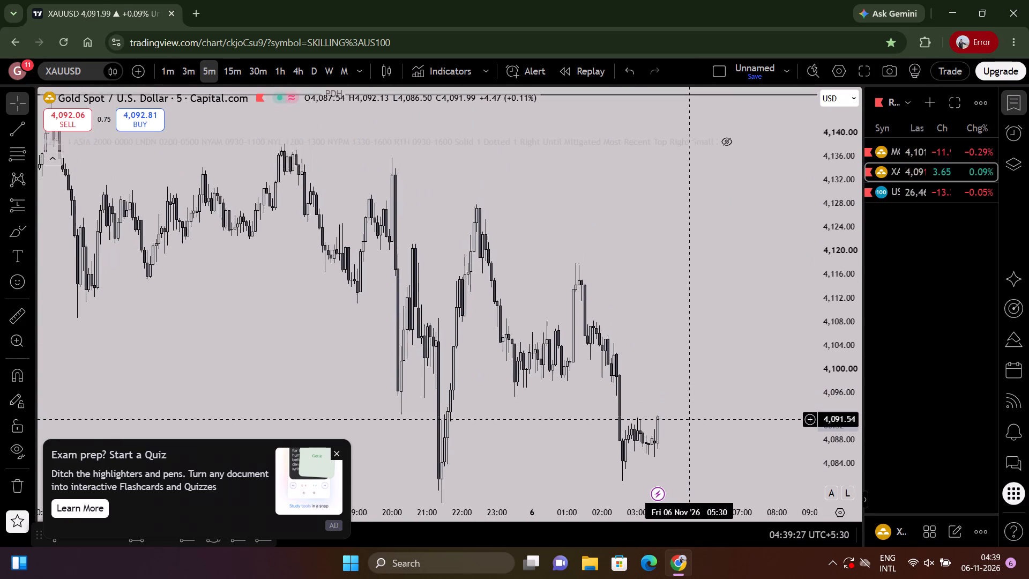
left_click_drag(687, 433, 687, 467)
scroll(781, 335, "down", 2)
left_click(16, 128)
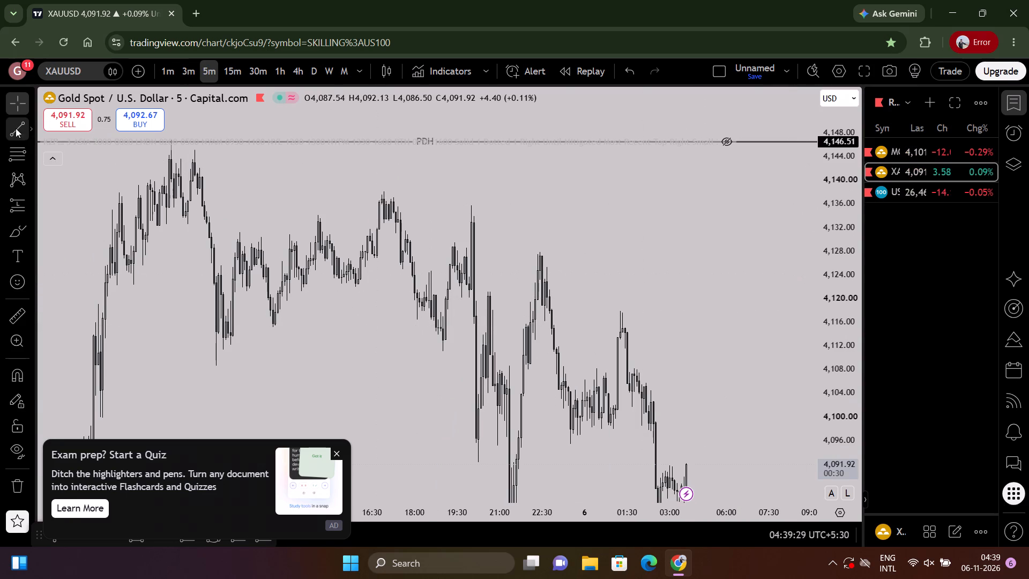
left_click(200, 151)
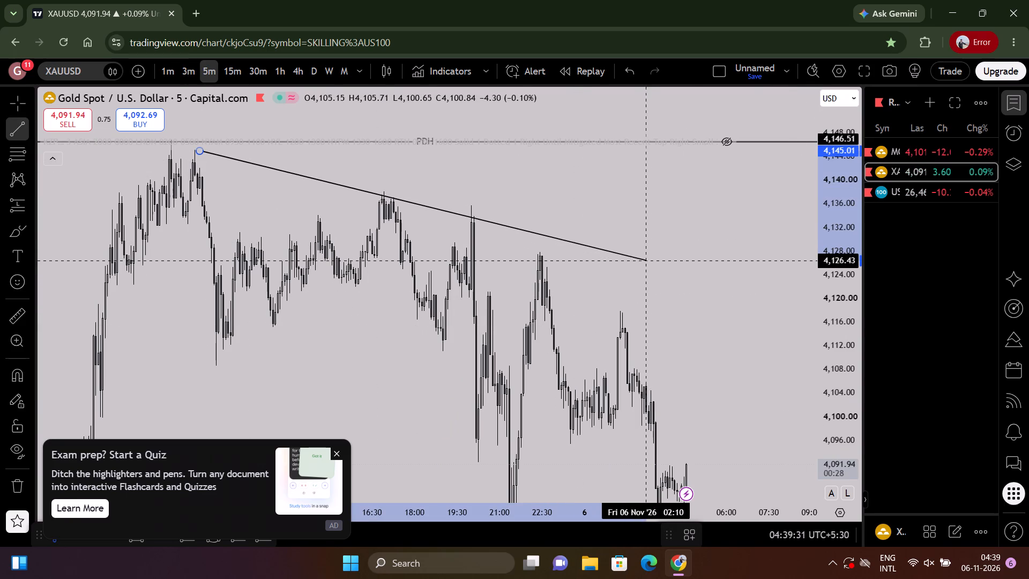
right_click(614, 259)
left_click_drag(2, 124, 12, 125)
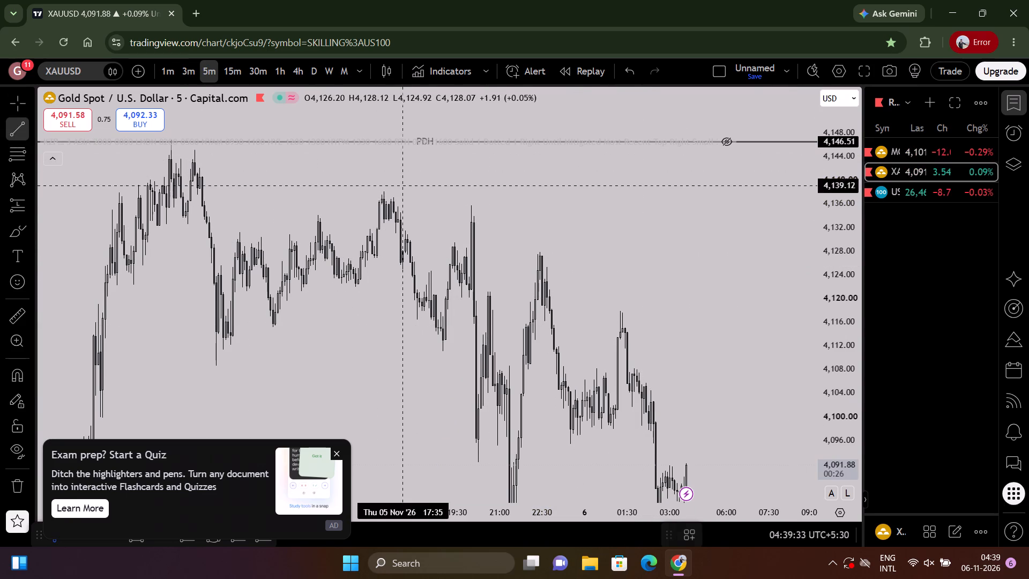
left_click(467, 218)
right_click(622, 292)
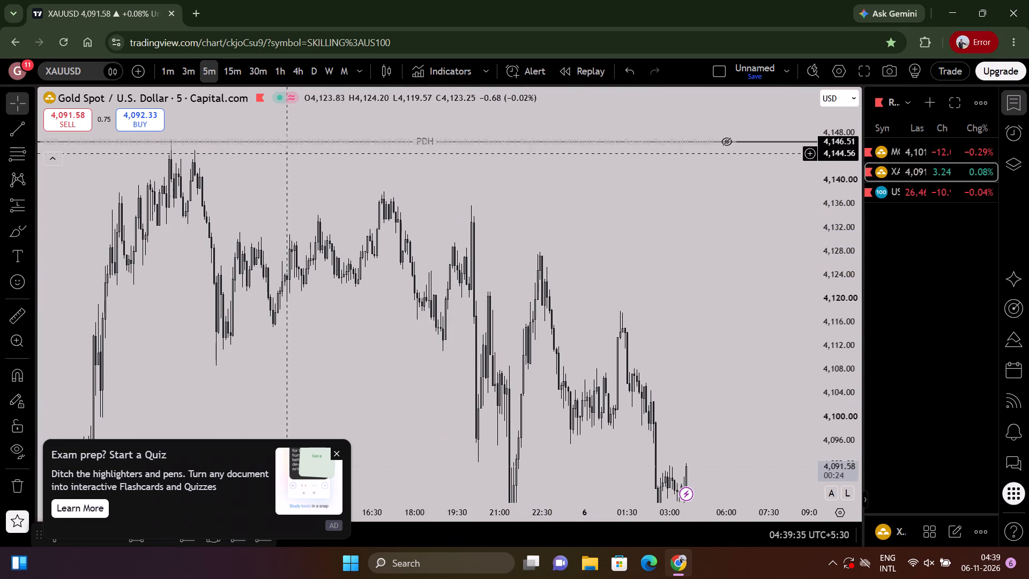
Draw a descending trend line across the 5-minute swing highs, from 4,144.45 near PDH down to about 4,130.
left_click(8, 135)
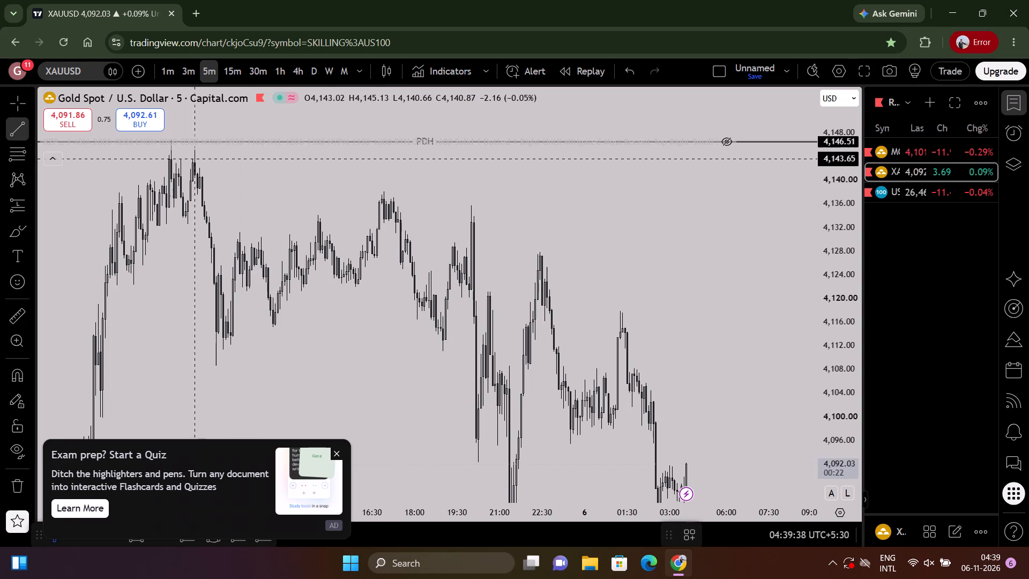
left_click(165, 154)
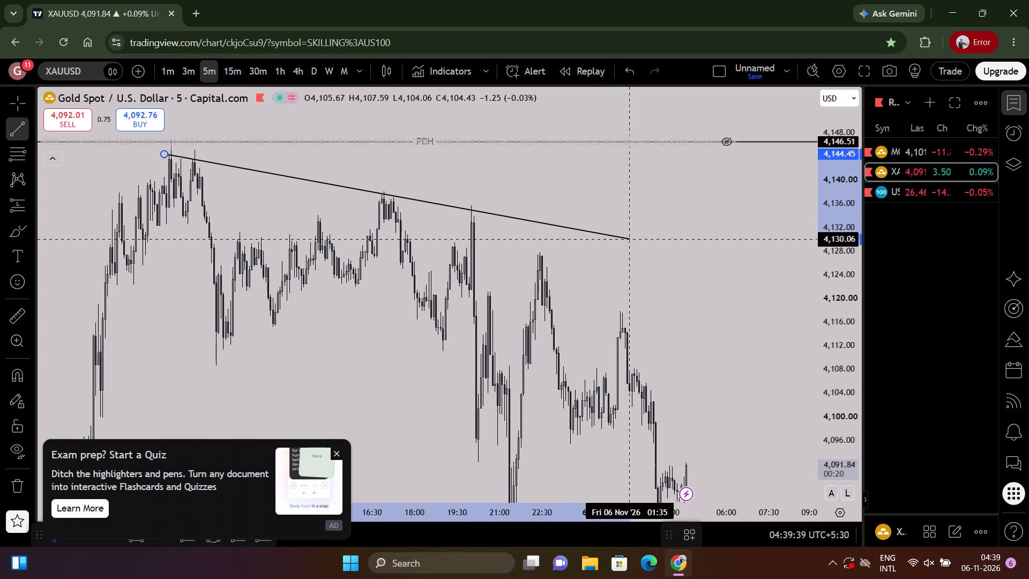
left_click(625, 242)
Show the hidden KZP session indicator on the 5-minute XAUUSD chart.
left_click_drag(704, 339, 696, 310)
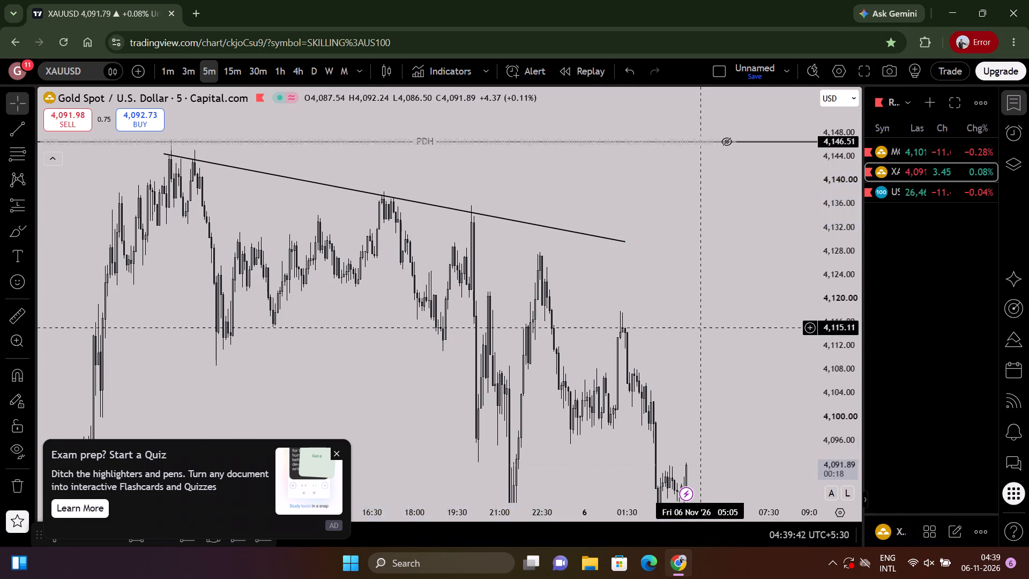
left_click_drag(696, 310, 703, 207)
scroll(708, 238, "up", 2)
scroll(697, 237, "down", 3)
left_click_drag(697, 237, 685, 296)
scroll(692, 300, "up", 3)
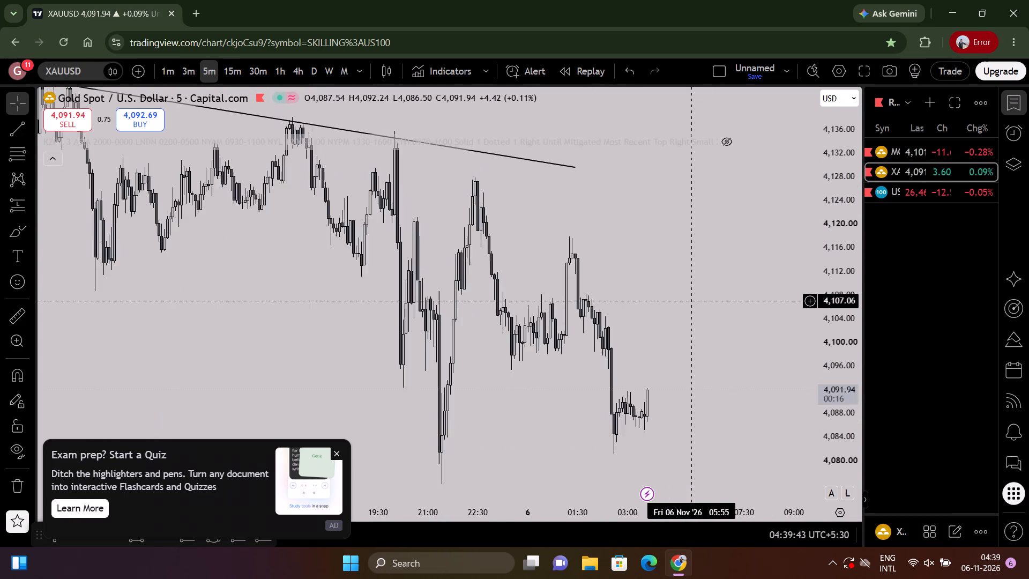
left_click_drag(692, 300, 693, 264)
scroll(692, 300, "up", 1)
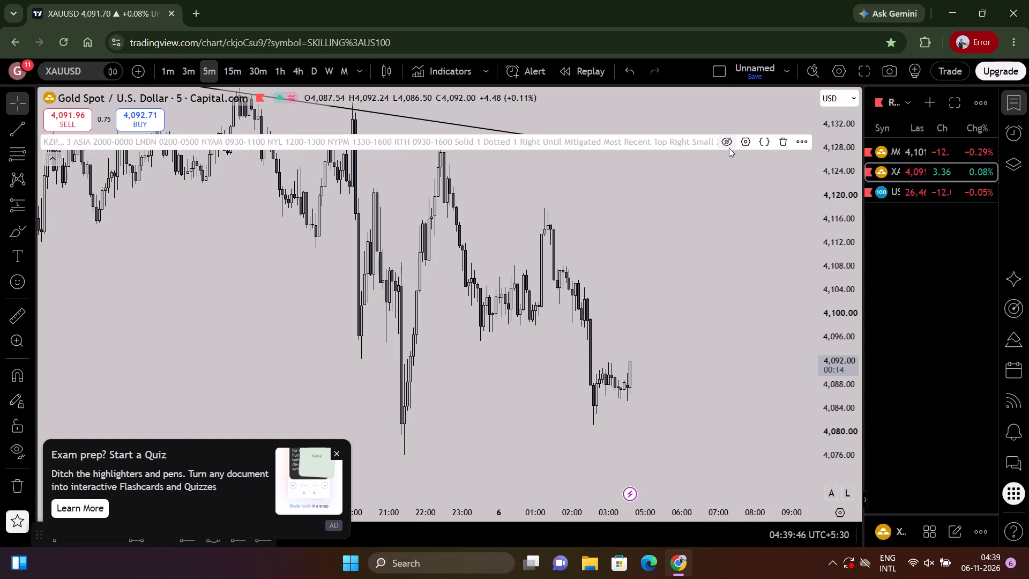
left_click(729, 148)
Draw a horizontal ray at 4,076.02 along the NYAM session low, starting at the session box's left edge.
left_click_drag(723, 270, 730, 177)
left_click_drag(824, 351, 825, 248)
scroll(709, 292, "up", 3)
left_click_drag(689, 308, 742, 265)
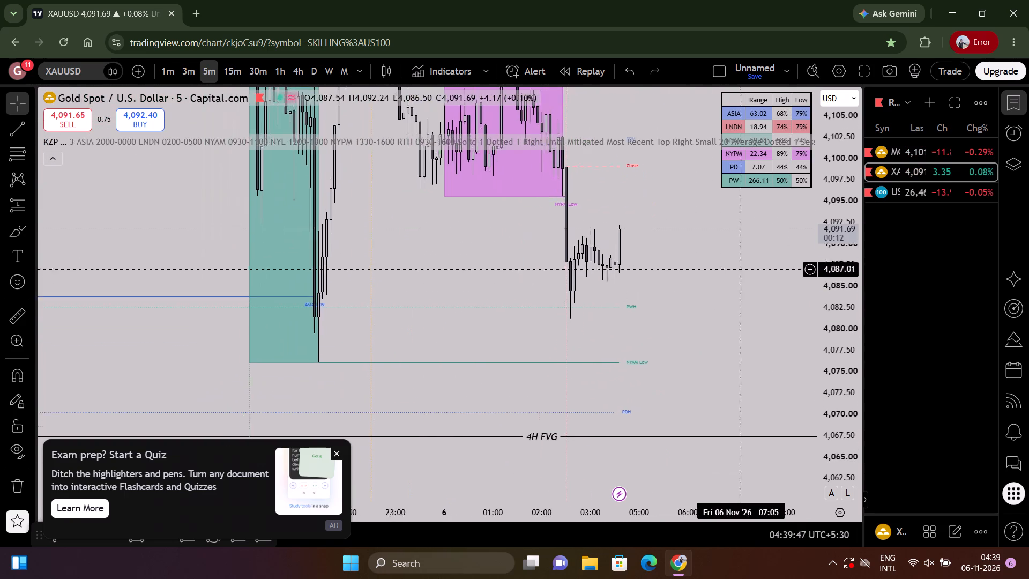
left_click(33, 131)
left_click(64, 248)
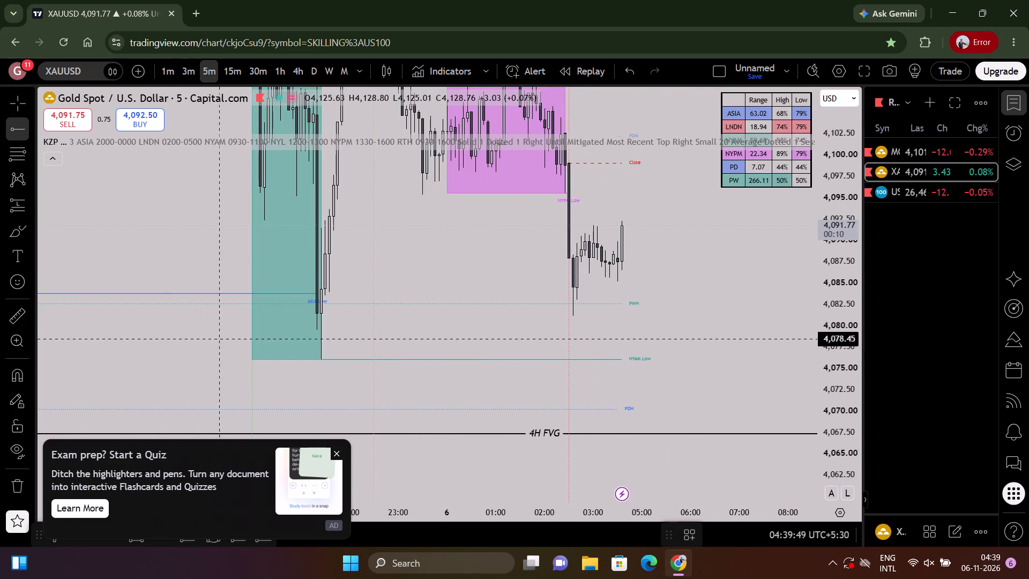
double_click(246, 359)
left_click(267, 388)
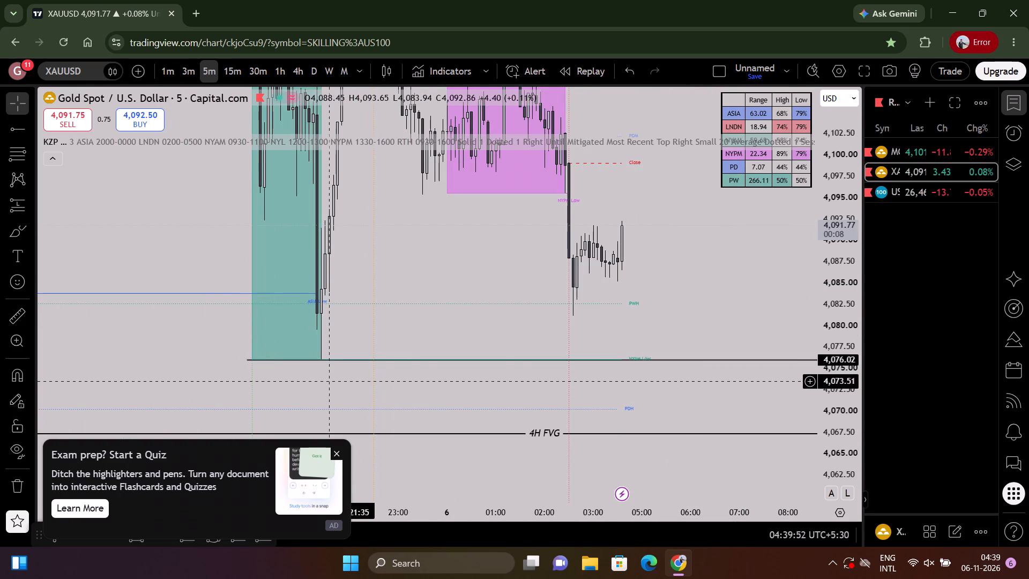
Add the text label NY AM Low to the horizontal ray at 4,076.02.
double_click(348, 360)
left_click(455, 302)
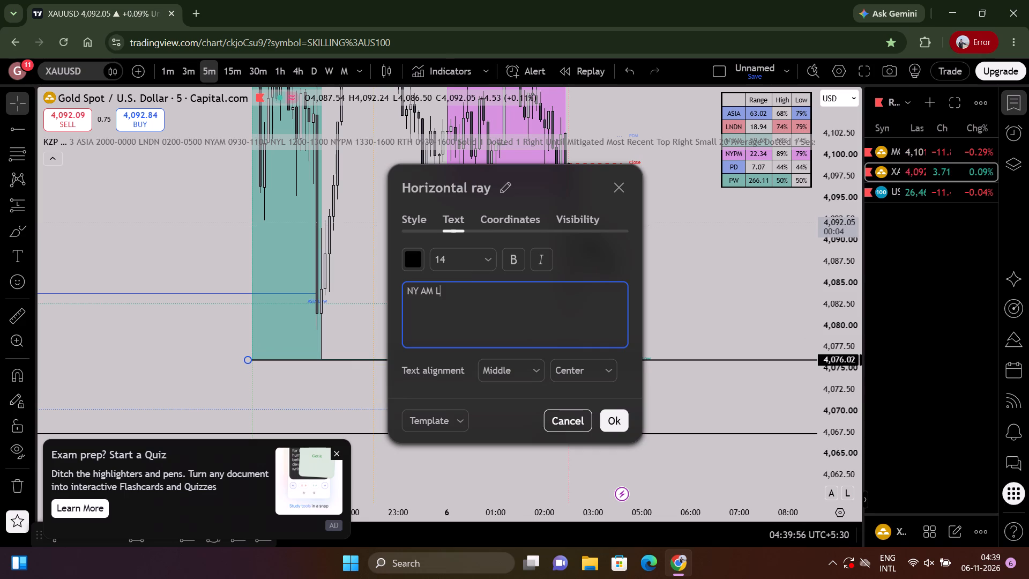
left_click(618, 417)
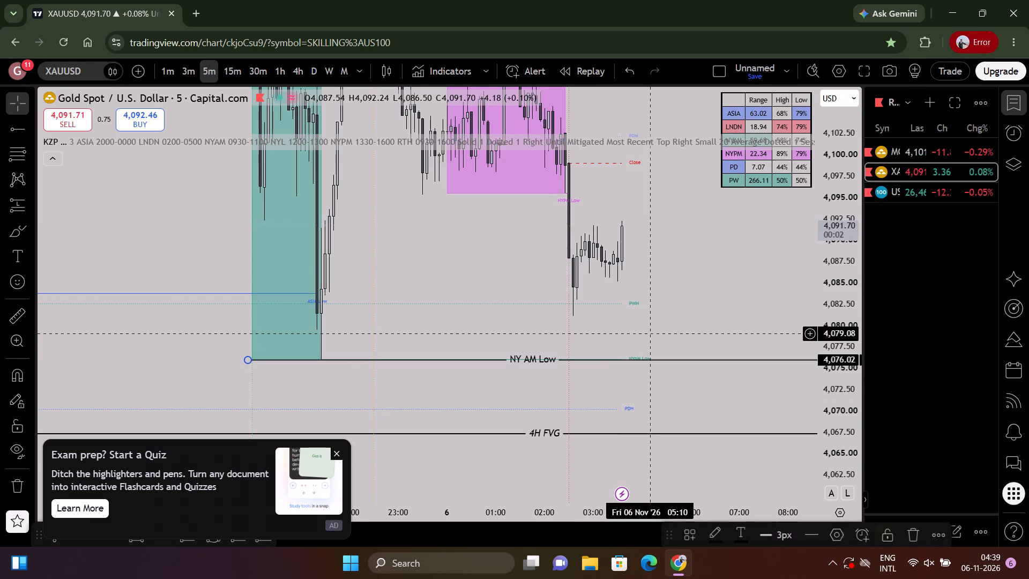
left_click(650, 333)
Draw a horizontal ray along the NYPM session high and adjust it to 4,117.87, starting at the session box's left edge.
left_click_drag(652, 305, 661, 417)
left_click_drag(699, 288, 709, 410)
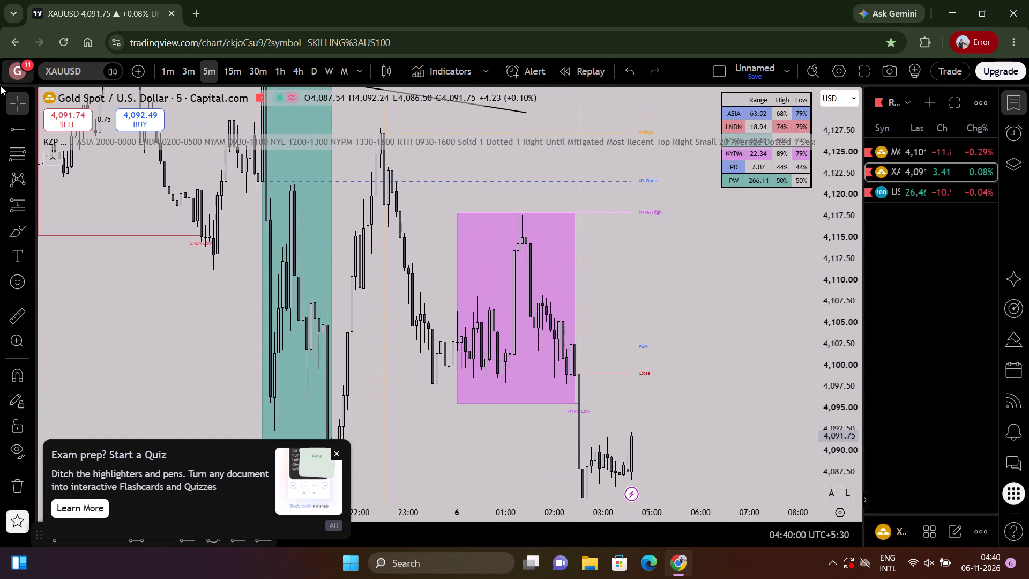
left_click(13, 133)
left_click(460, 213)
left_click_drag(460, 212, 459, 210)
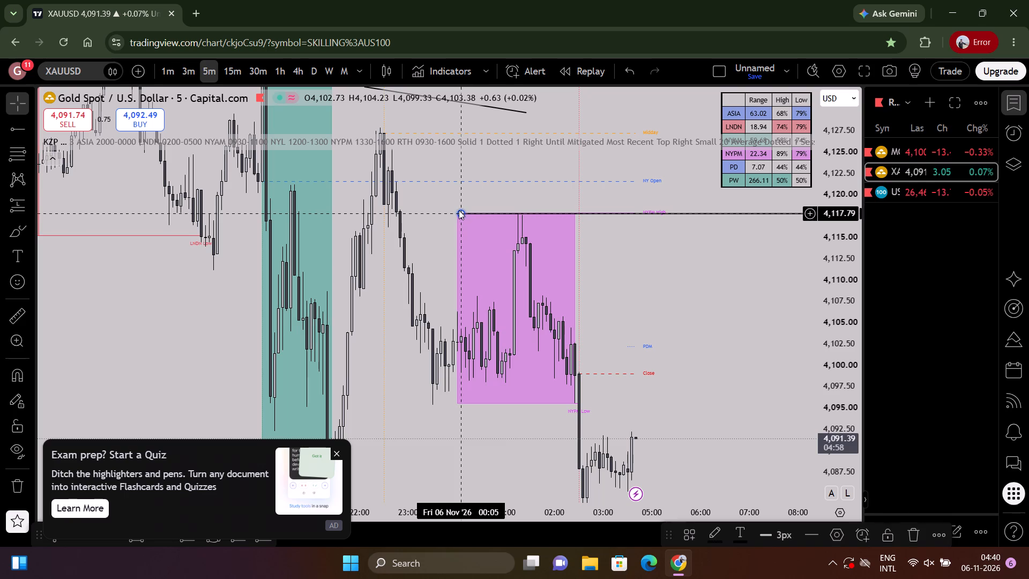
left_click_drag(459, 210, 454, 215)
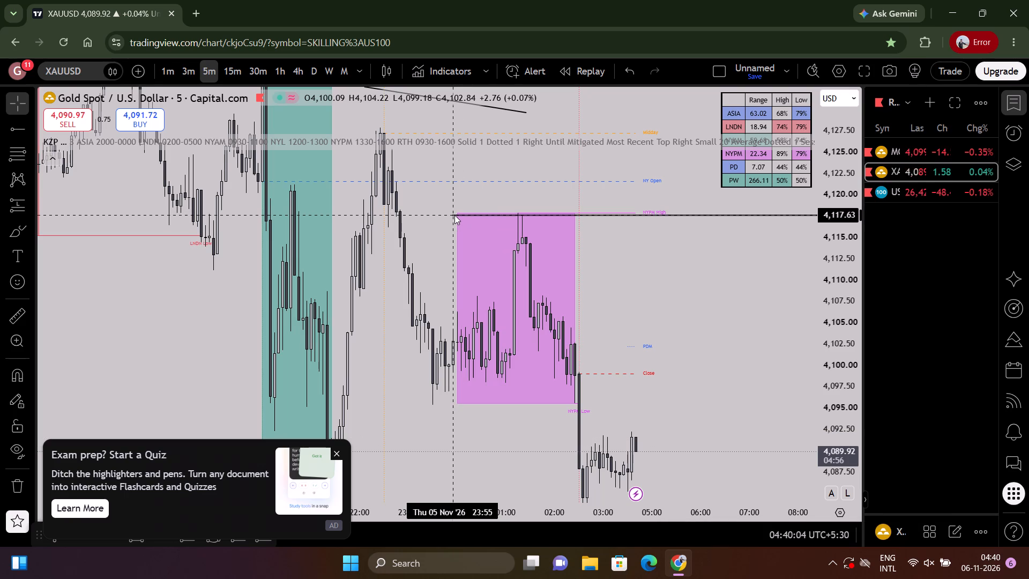
left_click_drag(454, 215, 454, 213)
Add the text label NY PM High to the horizontal ray at 4,117.87.
double_click(454, 211)
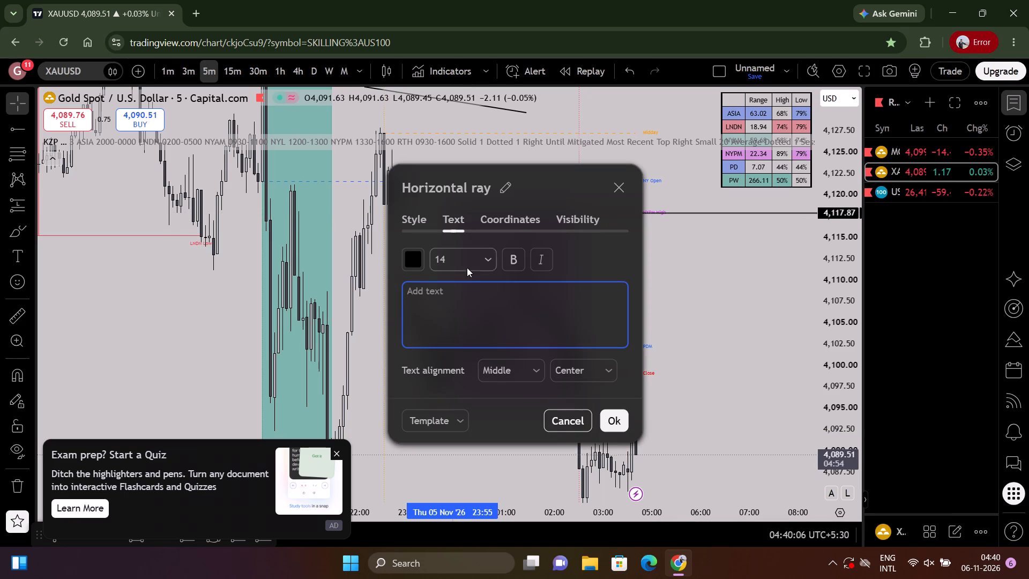
left_click(465, 304)
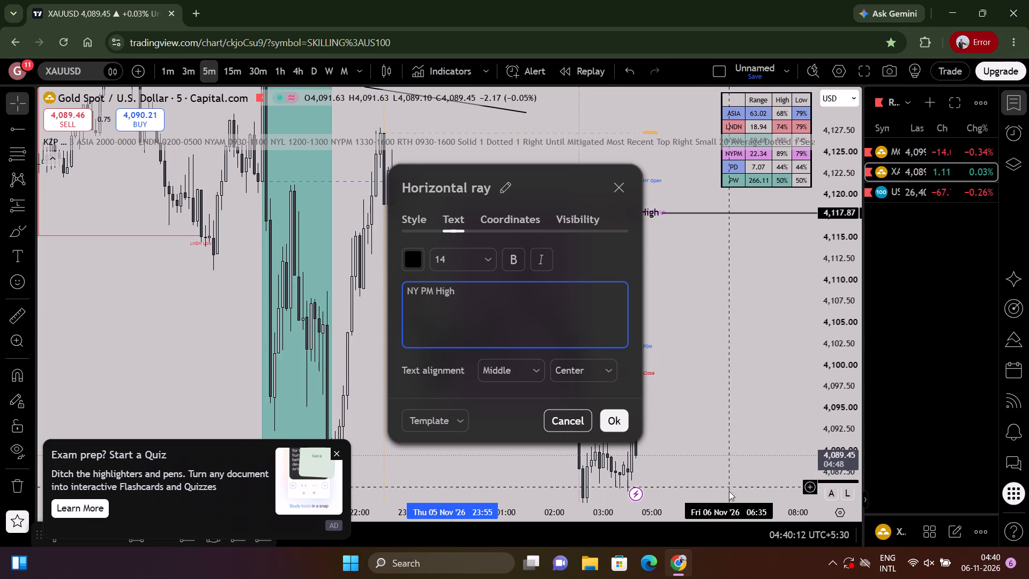
left_click(625, 420)
Move the NY PM High ray to 4,117.90, keeping its start near the NYPM session box's left edge.
left_click_drag(685, 413, 674, 382)
left_click_drag(687, 286, 693, 302)
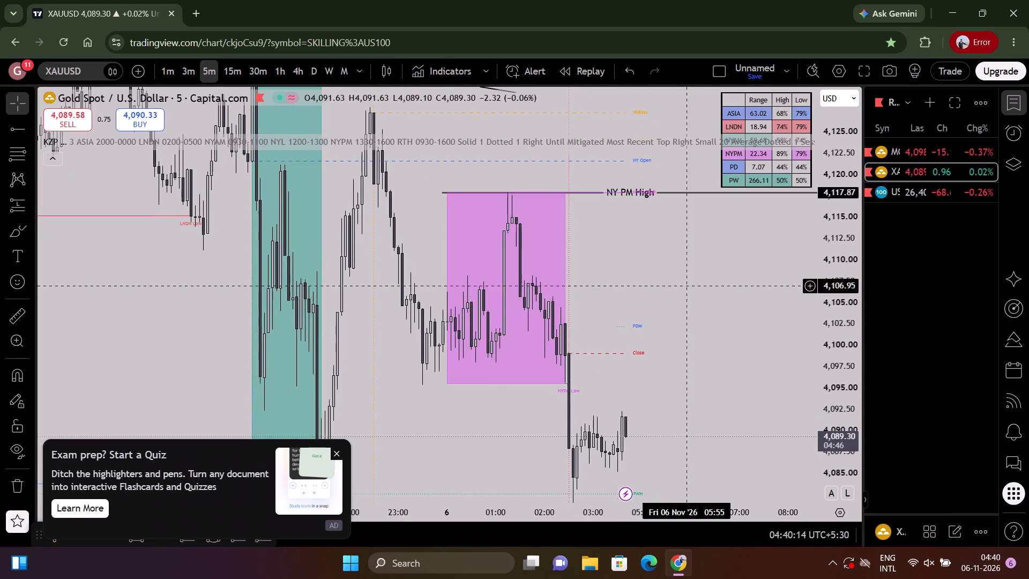
left_click_drag(693, 302, 716, 408)
left_click_drag(823, 411, 867, 0)
left_click(698, 268)
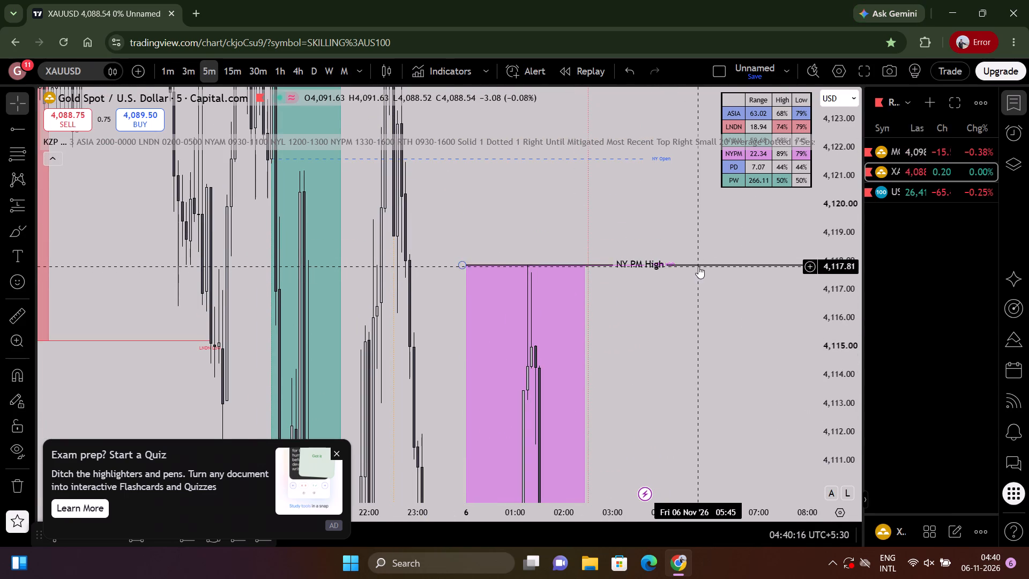
left_click_drag(698, 266, 707, 264)
left_click(700, 281)
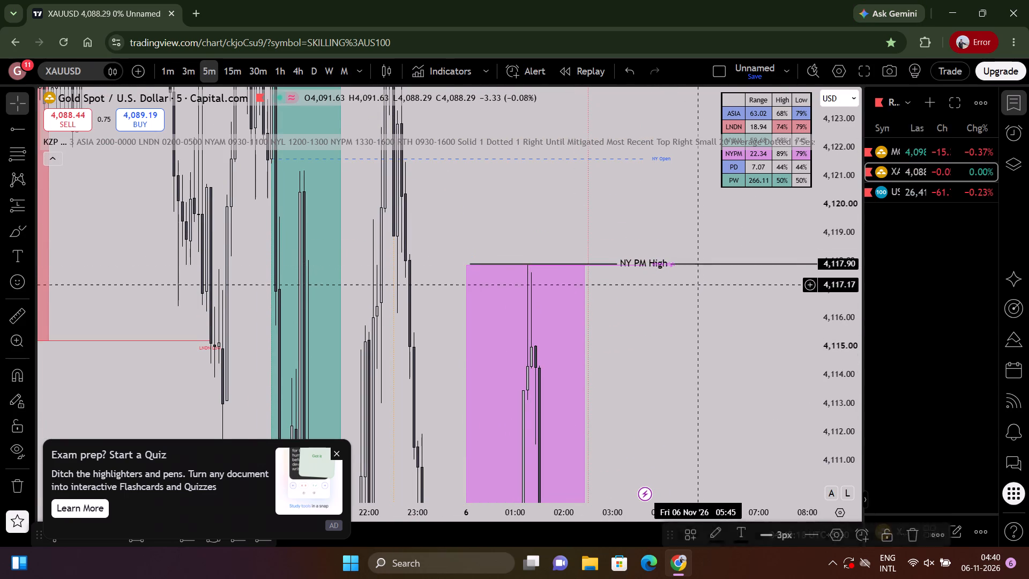
Hide the KZP session indicator on the 5-minute XAUUSD chart.
left_click_drag(823, 294, 745, 470)
left_click_drag(513, 214, 616, 403)
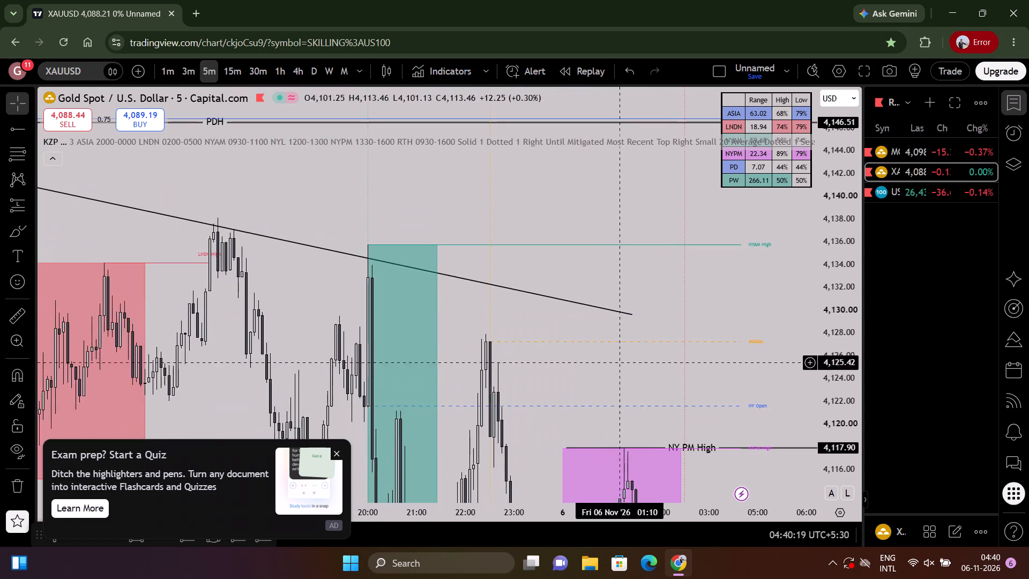
scroll(677, 306, "down", 5)
left_click_drag(836, 263, 716, 409)
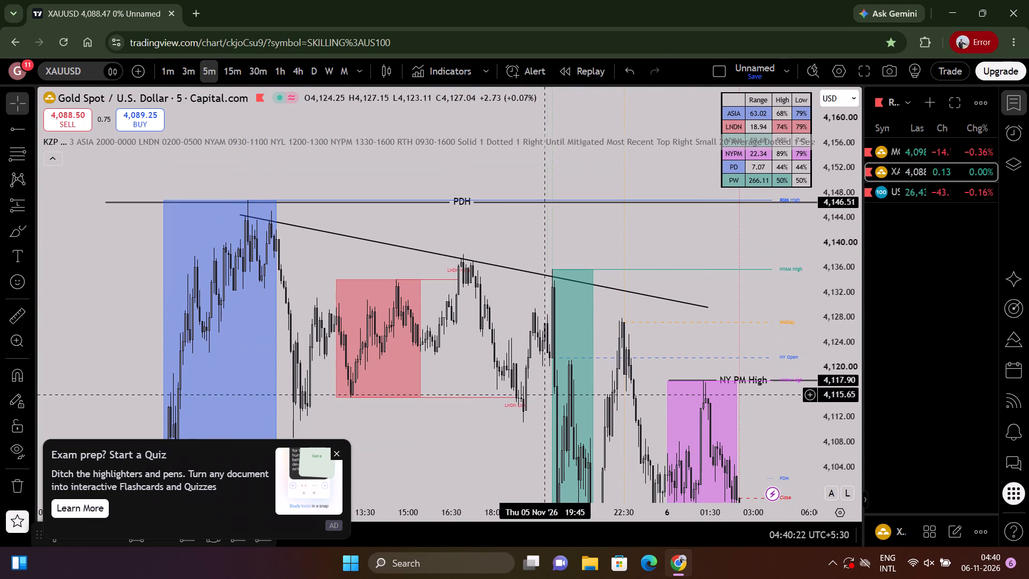
left_click_drag(556, 421, 541, 106)
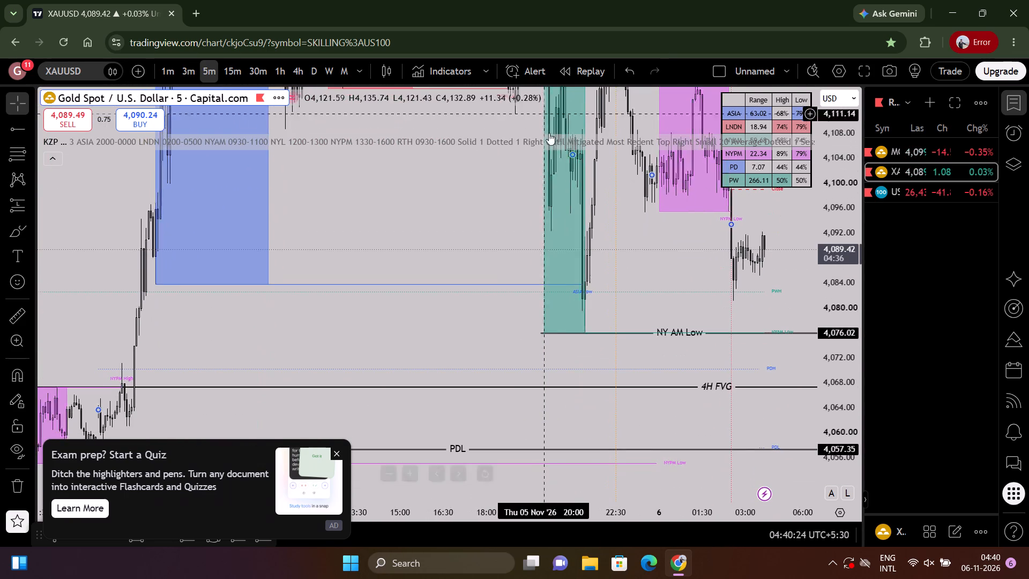
scroll(623, 226, "up", 4)
left_click_drag(623, 239, 560, 308)
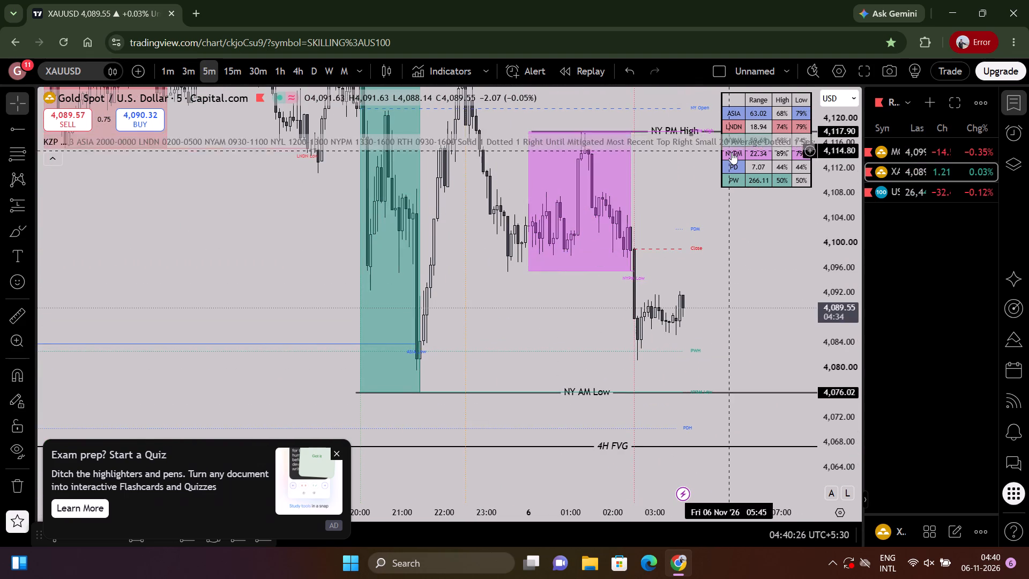
left_click(734, 140)
Examine recent 5-minute XAUUSD price action against the NY PM High, NY AM Low and 4H FVG levels.
left_click_drag(702, 200, 673, 271)
scroll(669, 270, "down", 3)
left_click_drag(682, 286, 688, 256)
scroll(724, 315, "up", 2)
scroll(725, 317, "down", 2)
scroll(725, 314, "up", 2)
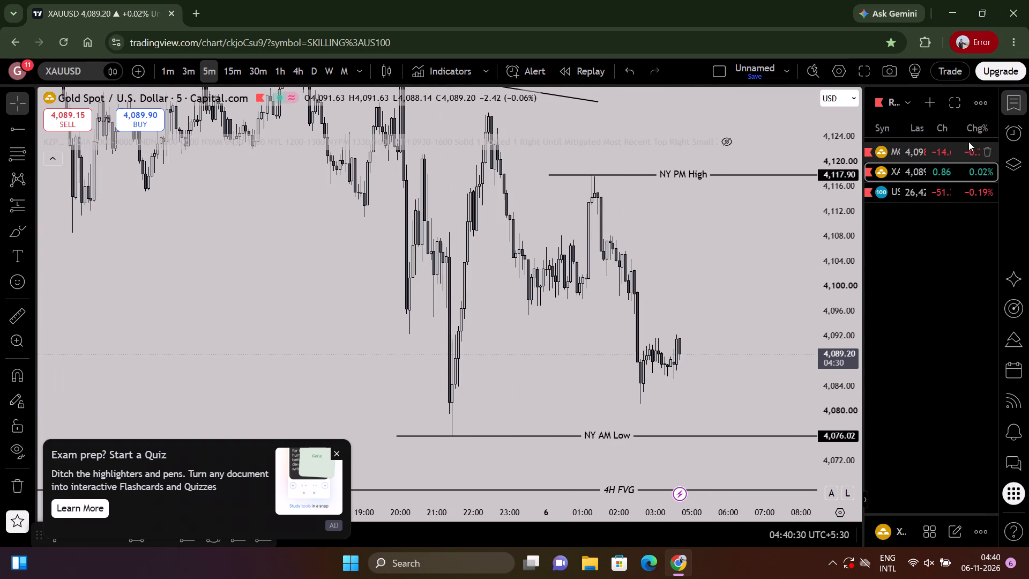
Switch to the Micro Gold Futures (MGC1!) chart and extend the blue 4,077.6–4,090.0 zone's right edge to 6 Nov 08:00.
left_click(916, 140)
left_click(913, 151)
scroll(715, 271, "down", 5)
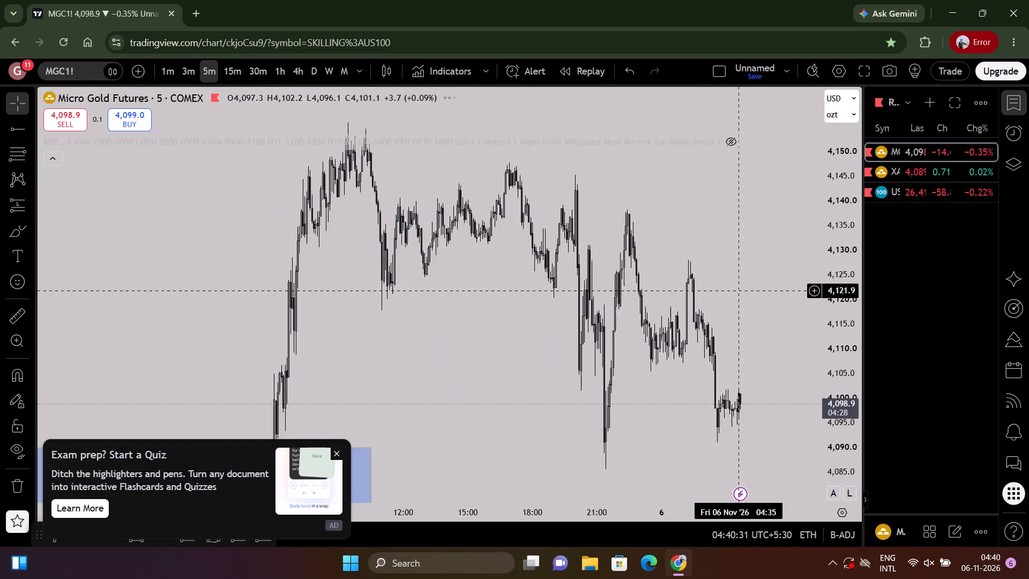
left_click_drag(755, 299, 727, 87)
scroll(722, 227, "down", 5)
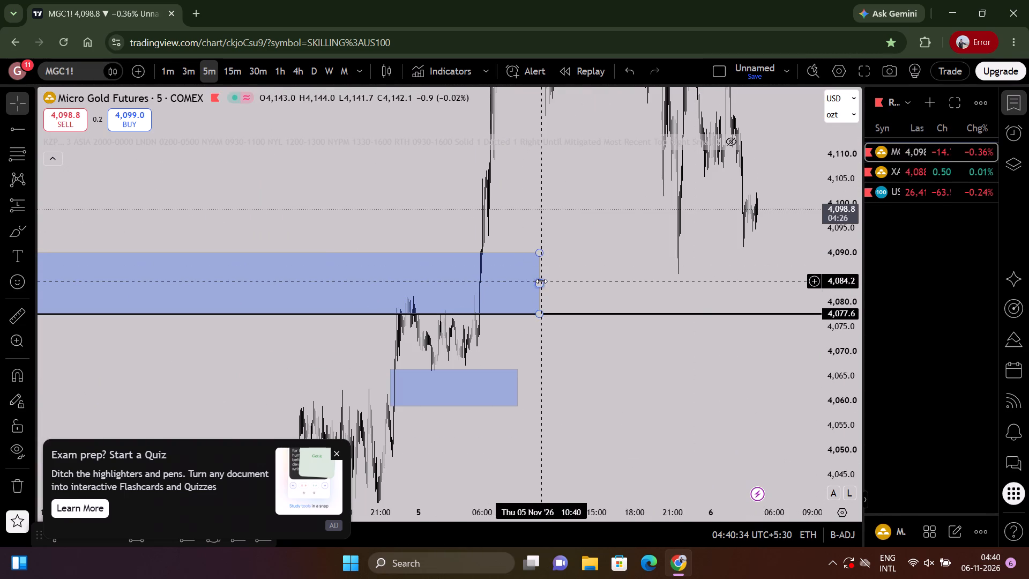
left_click_drag(541, 281, 800, 272)
Examine the 5-minute Micro Gold Futures swings and recent price action above the extended blue zone.
scroll(681, 237, "up", 10)
scroll(565, 221, "up", 4)
scroll(559, 225, "down", 6)
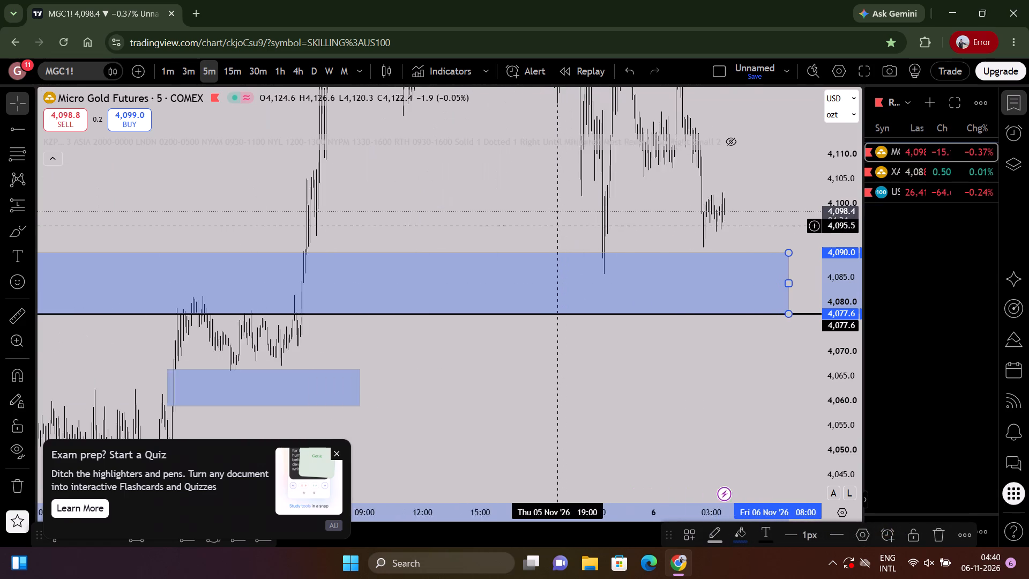
scroll(557, 226, "down", 15)
scroll(563, 218, "up", 13)
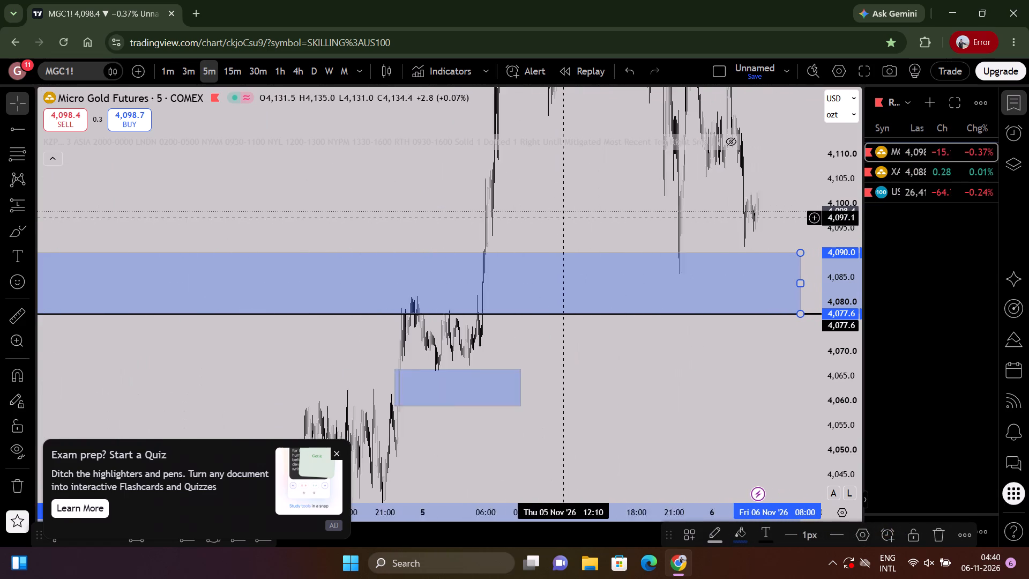
scroll(563, 218, "up", 8)
left_click_drag(562, 217, 524, 436)
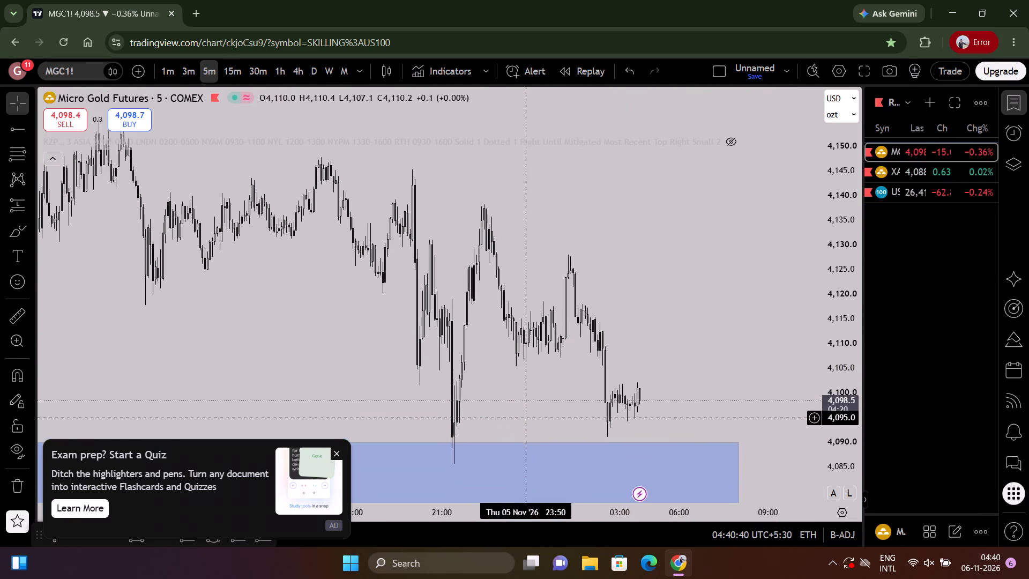
left_click_drag(524, 436, 530, 472)
scroll(617, 355, "down", 2)
left_click_drag(640, 311, 629, 277)
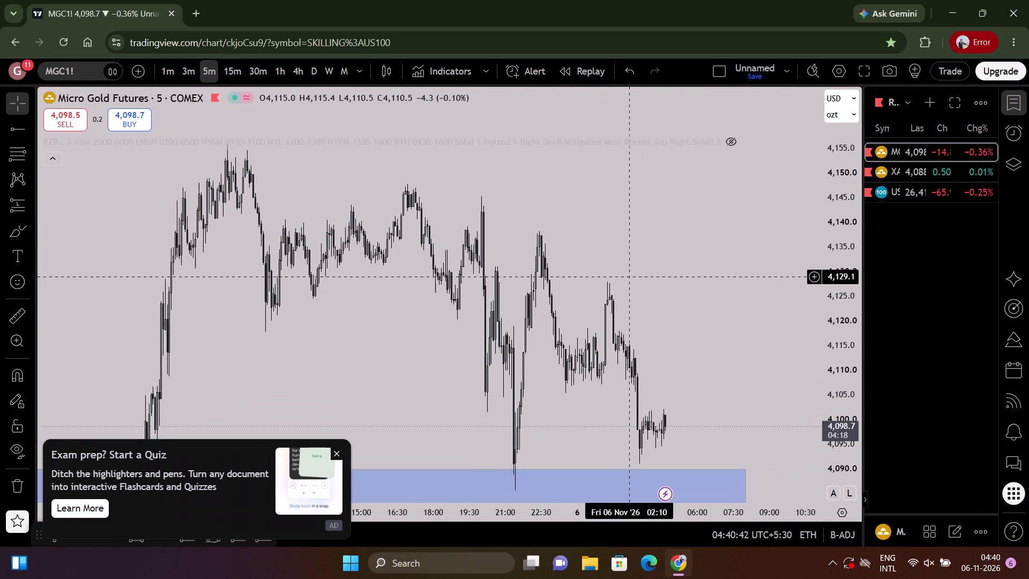
left_click_drag(623, 281, 609, 342)
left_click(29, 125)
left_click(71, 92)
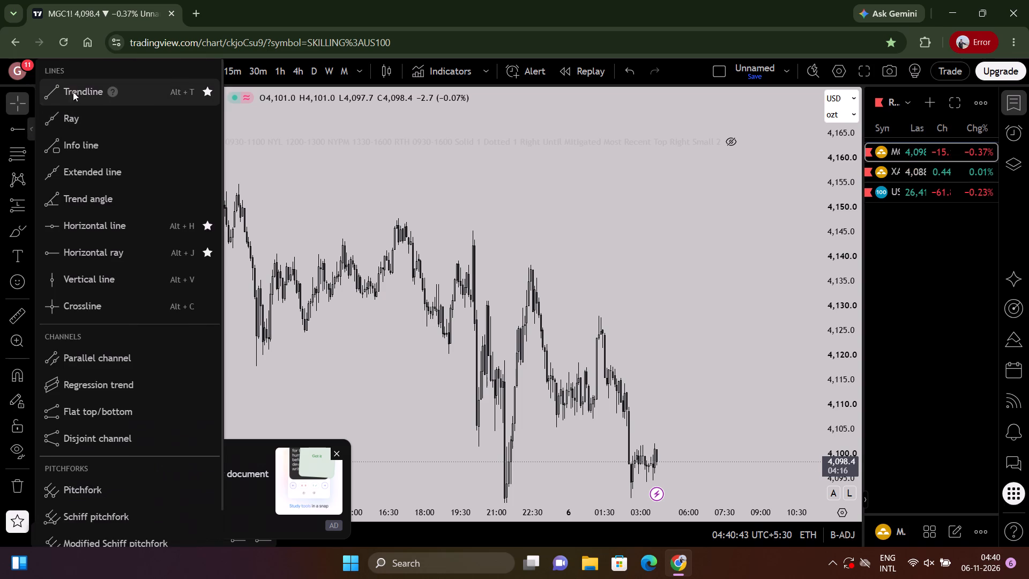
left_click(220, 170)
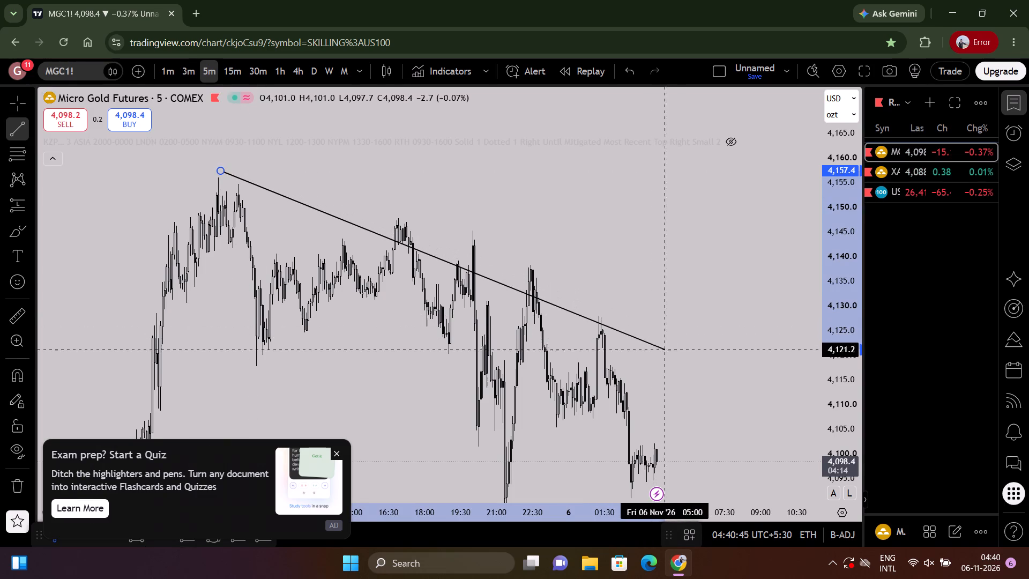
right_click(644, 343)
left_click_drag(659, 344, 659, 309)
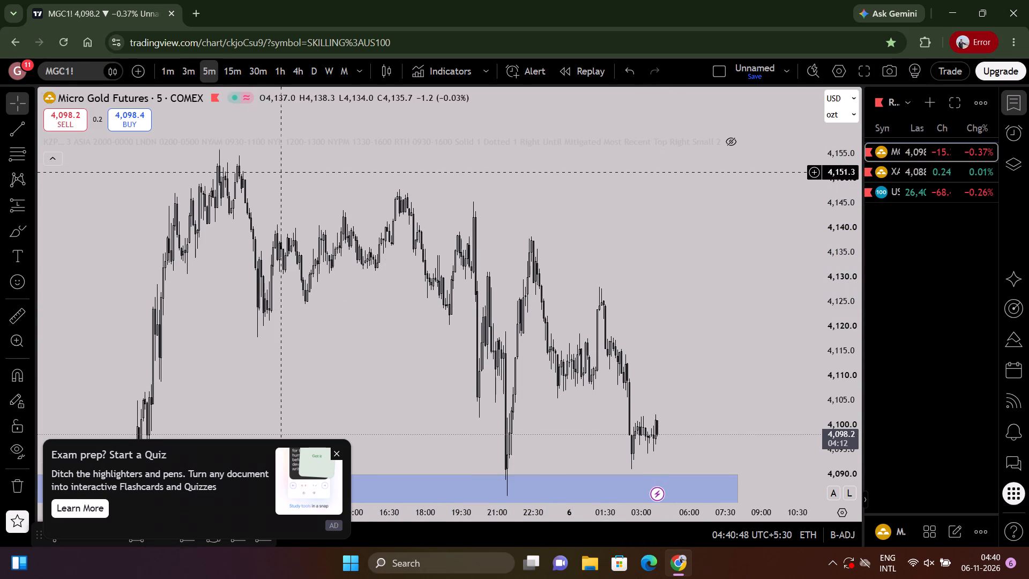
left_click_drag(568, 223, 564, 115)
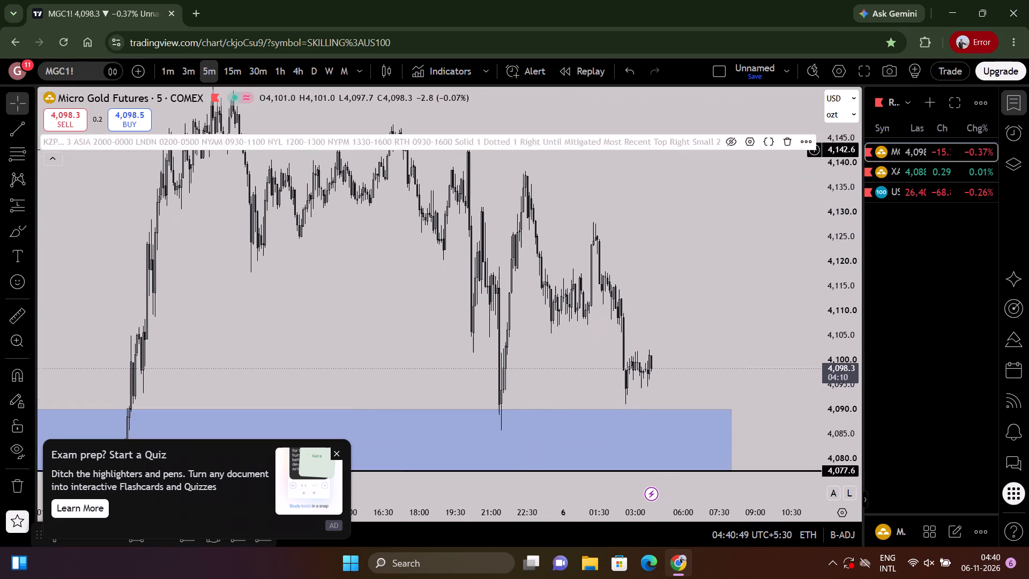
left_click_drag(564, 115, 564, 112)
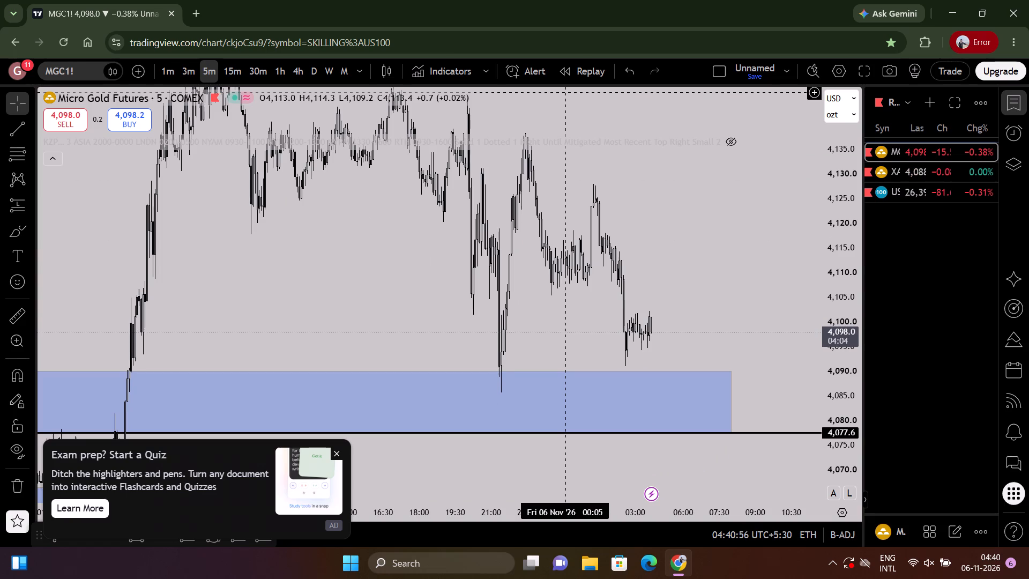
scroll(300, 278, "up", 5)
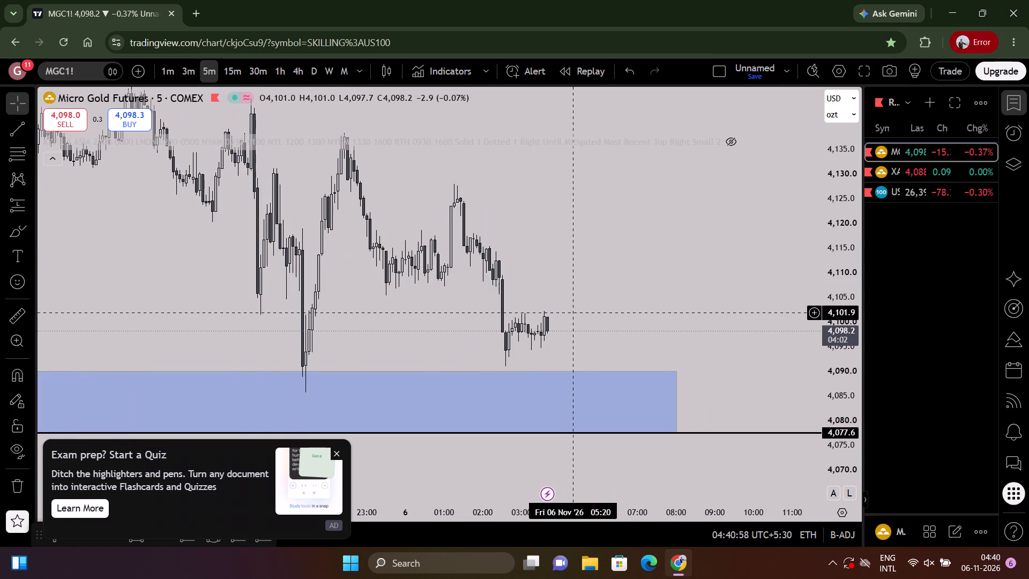
Switch to the 5-minute XAUUSD chart and examine price against the trendline and the PDH, NY session, 4H FVG and PDL levels.
left_click(896, 174)
scroll(615, 326, "down", 4)
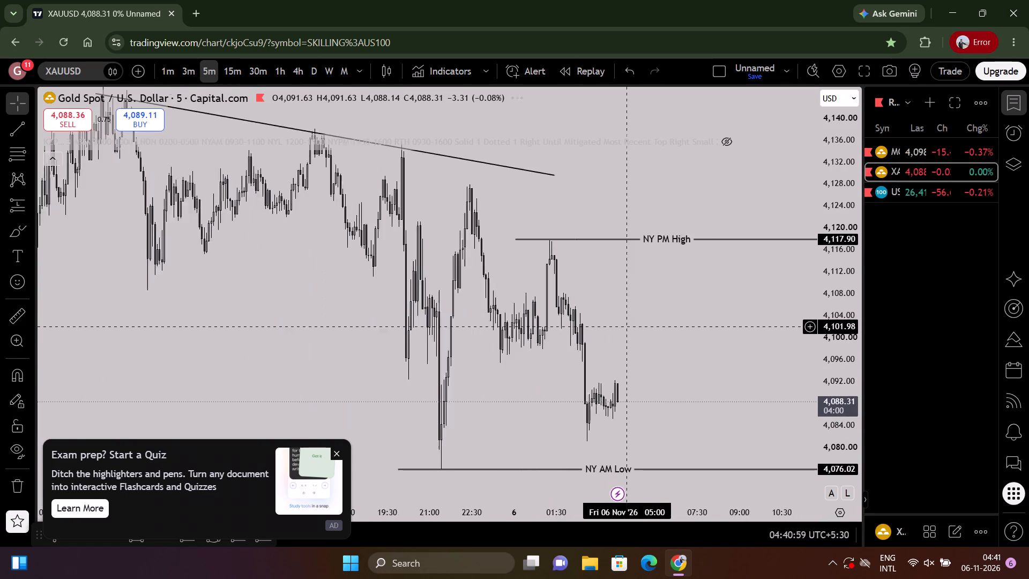
left_click_drag(637, 336, 665, 231)
scroll(660, 270, "down", 1)
scroll(658, 256, "up", 4)
left_click_drag(674, 266, 631, 406)
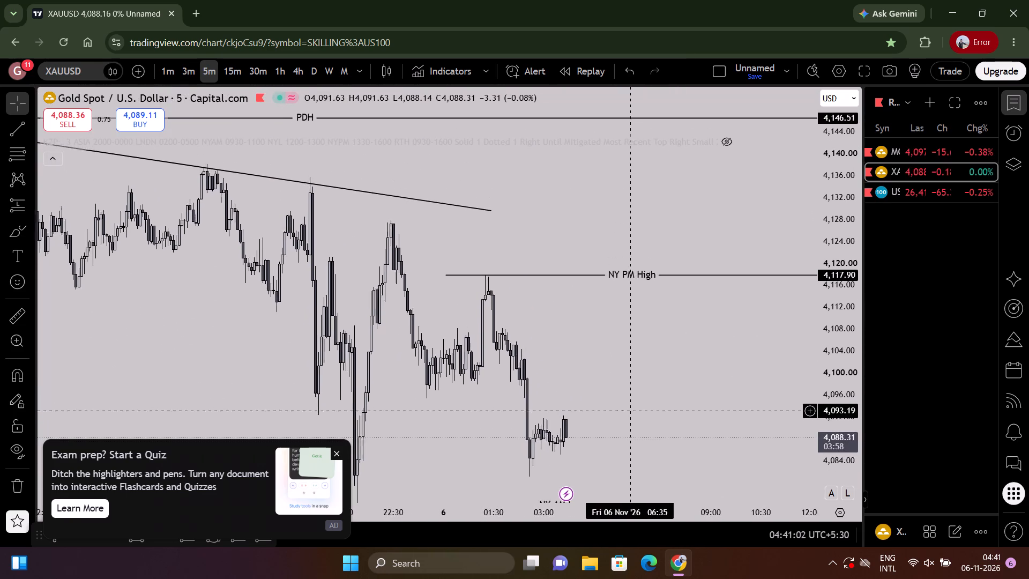
left_click_drag(631, 406, 637, 333)
left_click_drag(639, 332, 704, 192)
scroll(622, 271, "down", 7)
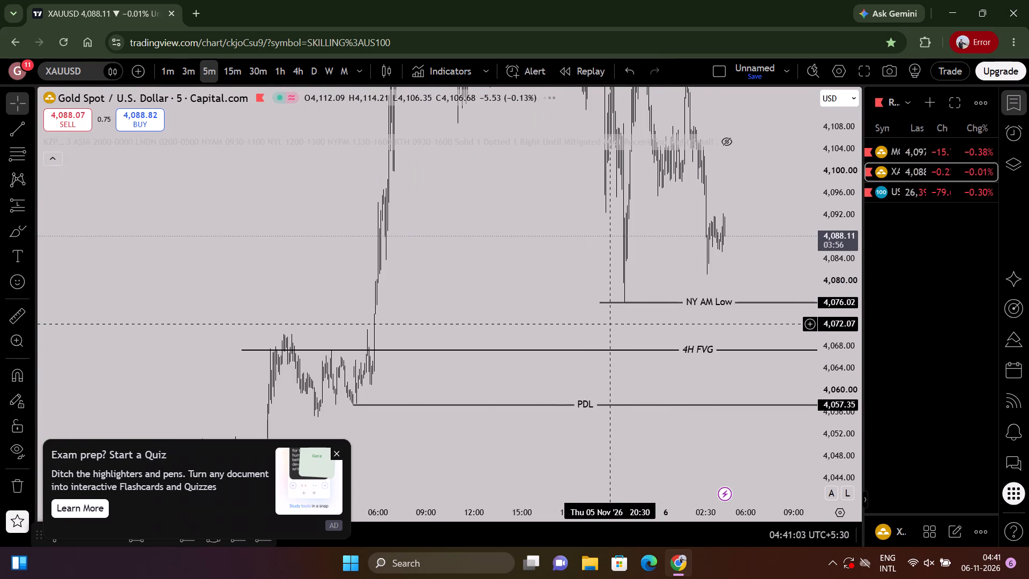
scroll(609, 325, "up", 4)
left_click_drag(579, 378, 779, 195)
scroll(658, 282, "down", 12)
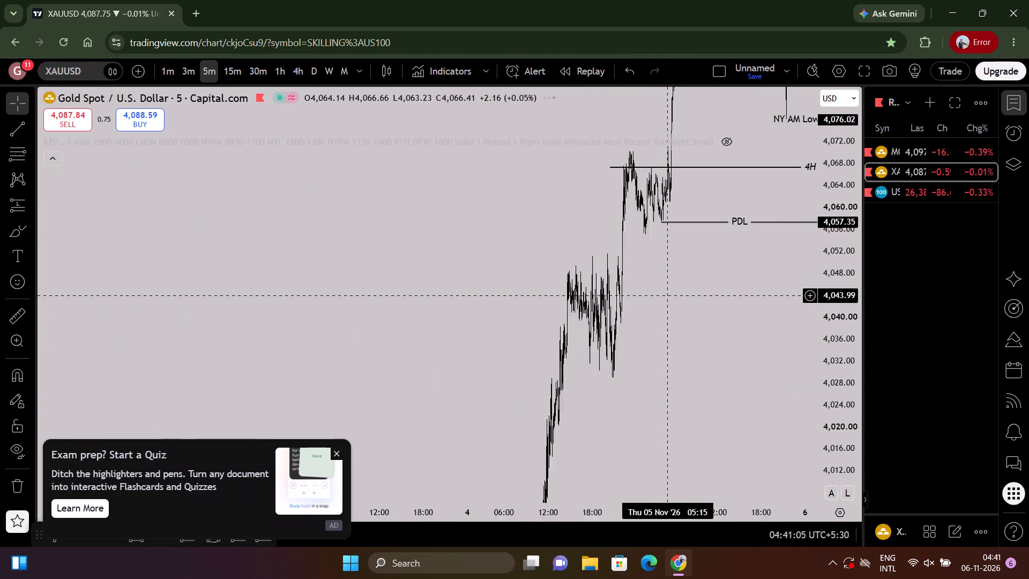
scroll(677, 296, "up", 9)
left_click_drag(678, 296, 581, 498)
scroll(691, 347, "up", 10)
left_click_drag(729, 263, 740, 385)
left_click_drag(821, 410, 835, 322)
scroll(758, 329, "up", 4)
Switch to the US100 chart and move the horizontal ray at 26,456.1 to 26,457.6, starting at 6 Nov 02:20.
left_click(932, 194)
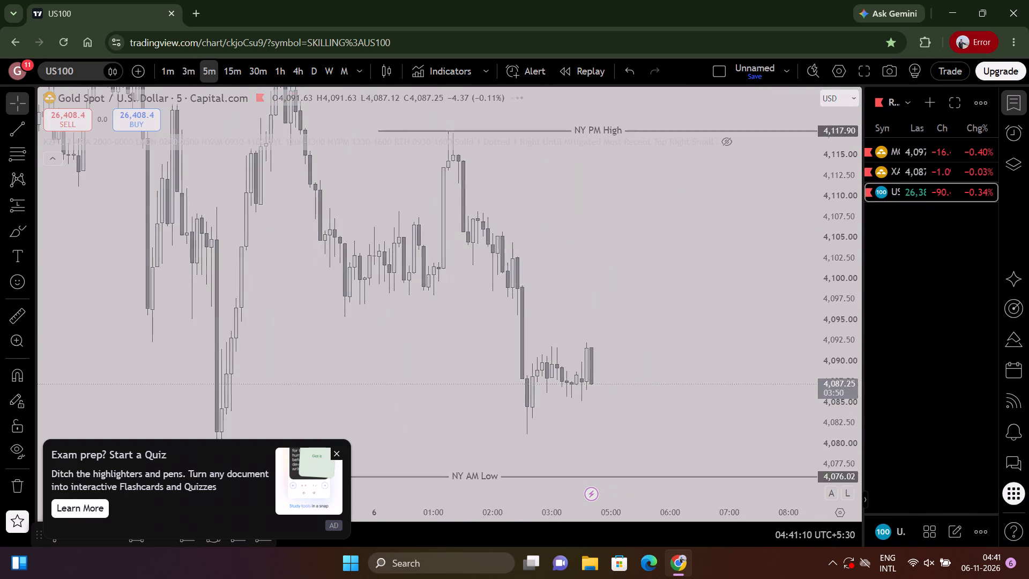
left_click_drag(698, 392, 730, 278)
scroll(740, 309, "down", 7)
scroll(827, 375, "down", 10)
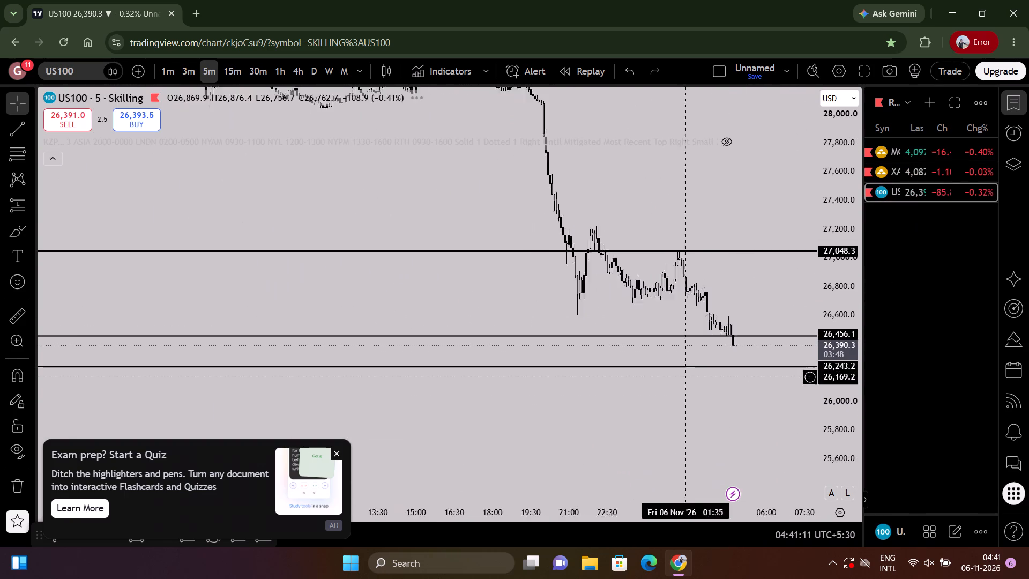
scroll(621, 373, "down", 9)
scroll(667, 354, "down", 6)
left_click_drag(829, 412, 829, 247)
scroll(752, 307, "up", 2)
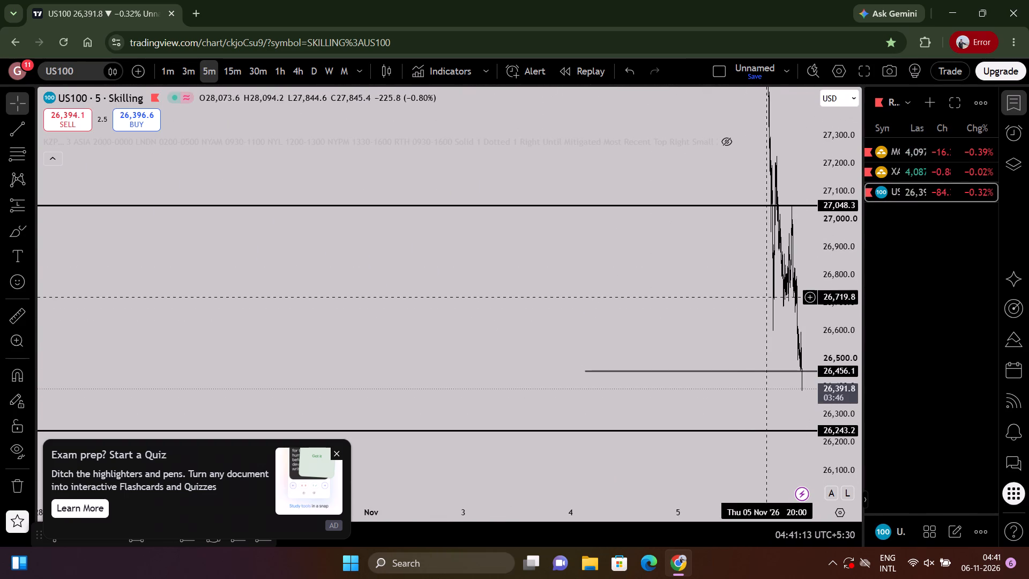
scroll(748, 309, "up", 20)
scroll(748, 309, "up", 4)
left_click_drag(833, 416, 839, 319)
left_click_drag(768, 311, 546, 192)
left_click_drag(382, 295, 1028, 319)
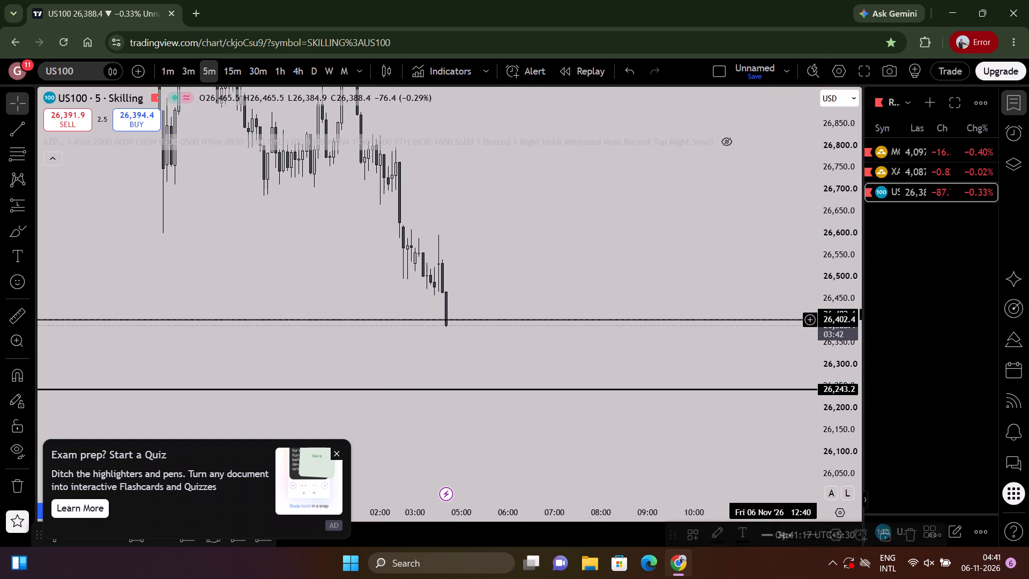
left_click_drag(265, 321, 917, 299)
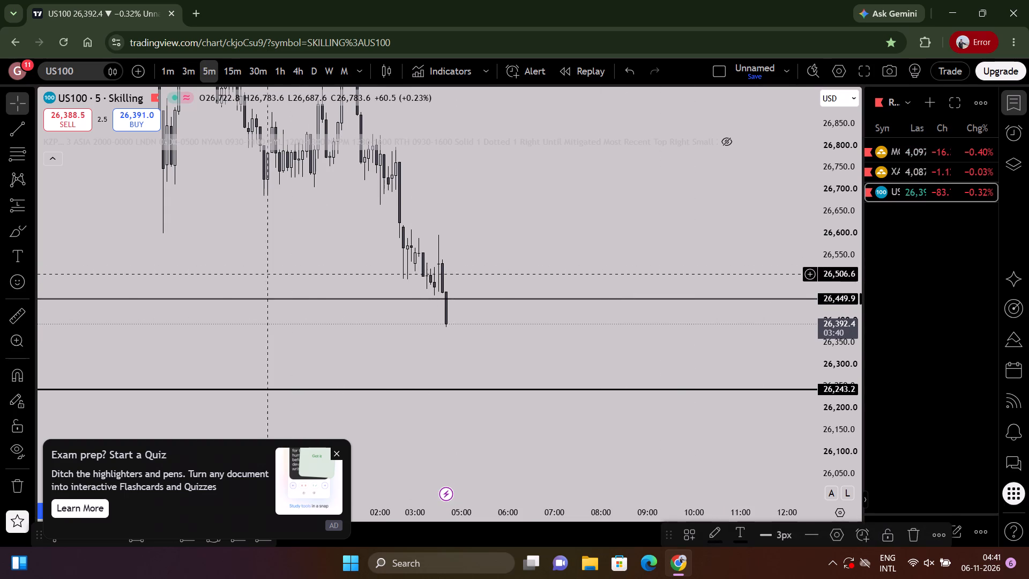
left_click_drag(264, 298, 1006, 311)
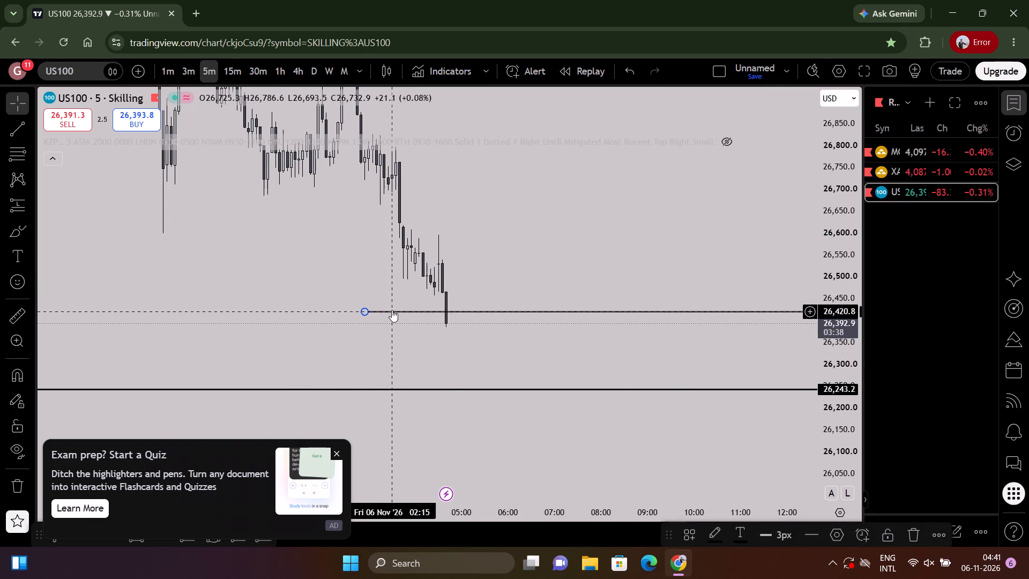
left_click_drag(361, 313, 397, 296)
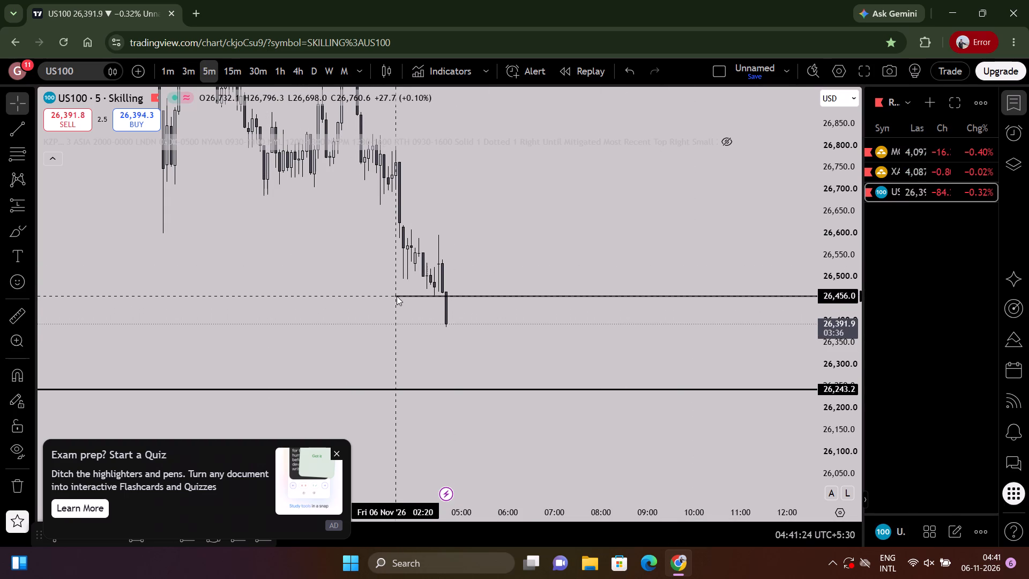
left_click_drag(397, 296, 397, 298)
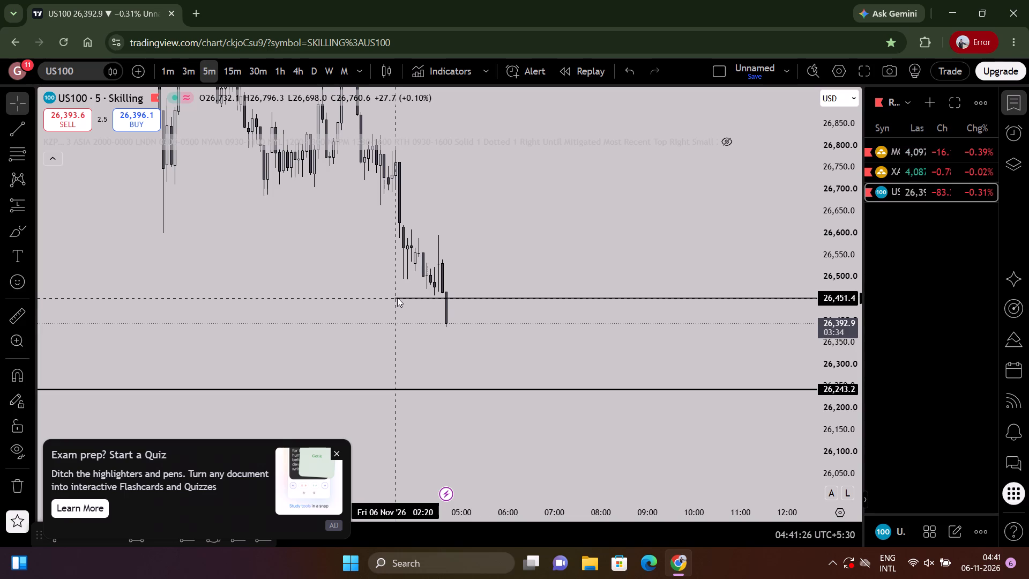
left_click_drag(397, 298, 397, 295)
left_click(397, 294)
left_click(396, 294)
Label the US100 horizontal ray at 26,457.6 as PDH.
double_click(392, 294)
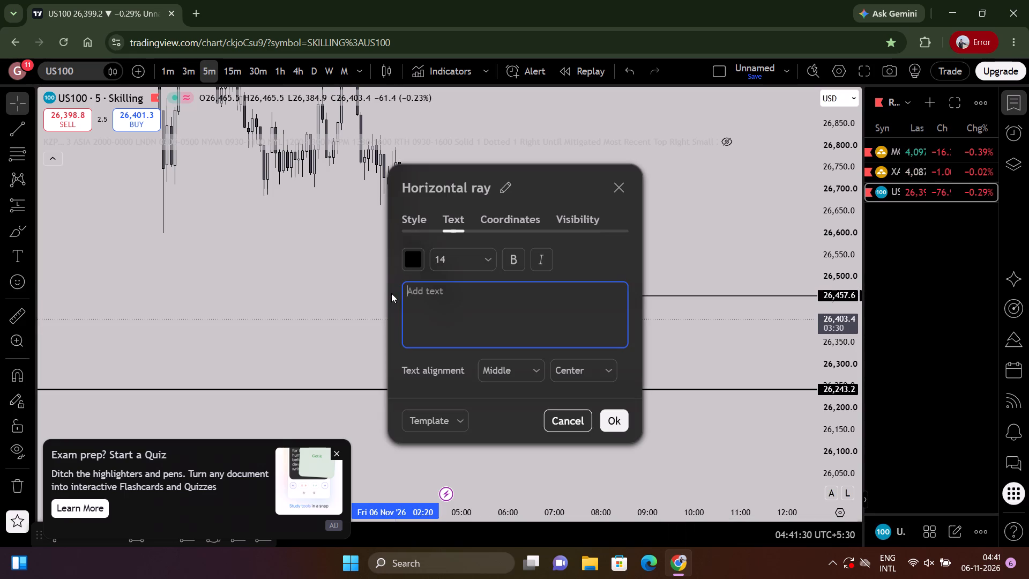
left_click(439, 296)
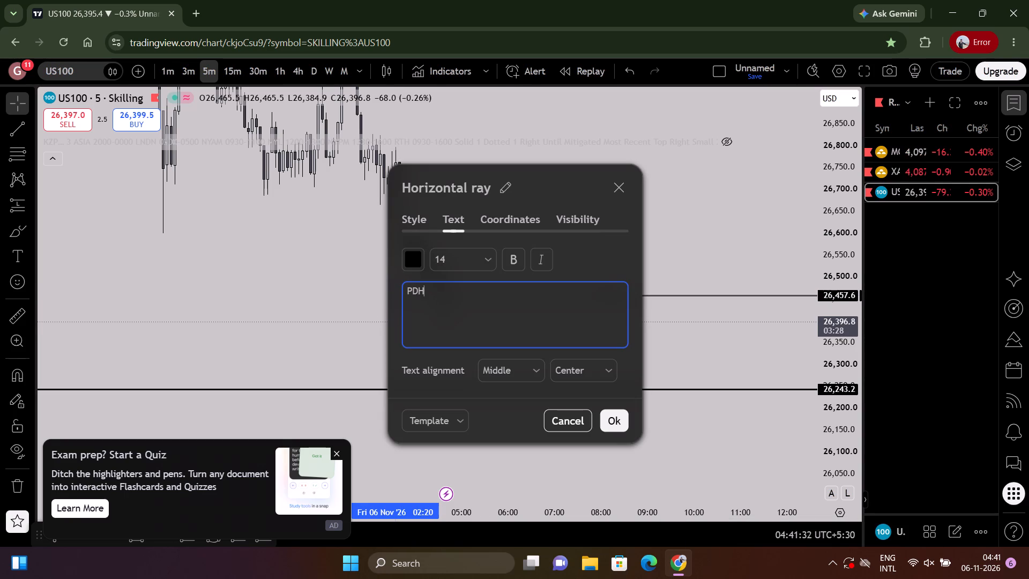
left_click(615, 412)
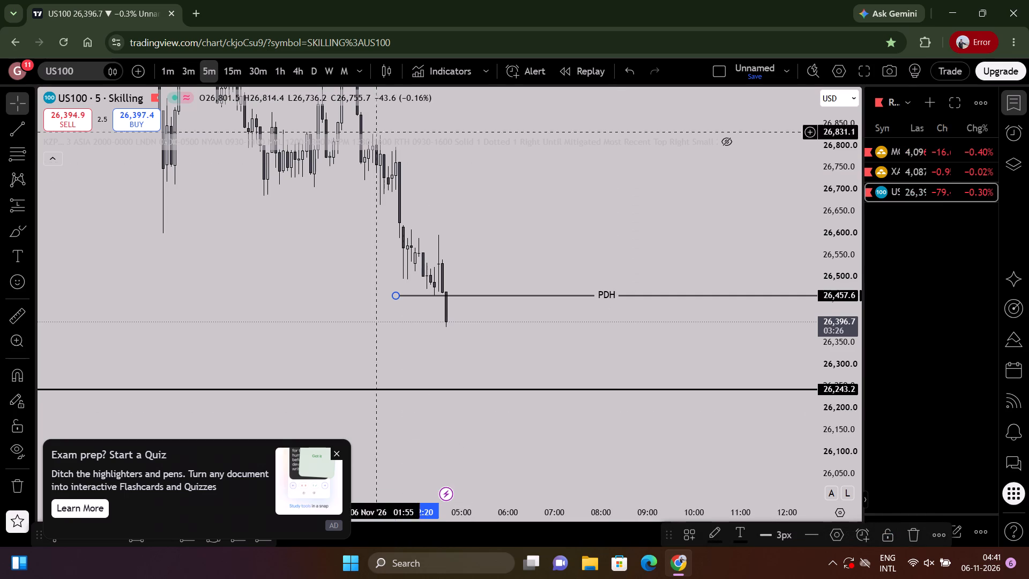
Switch US100 to the daily timeframe and relabel the 26,457.6 ray as PDL.
left_click(308, 72)
scroll(415, 245, "up", 5)
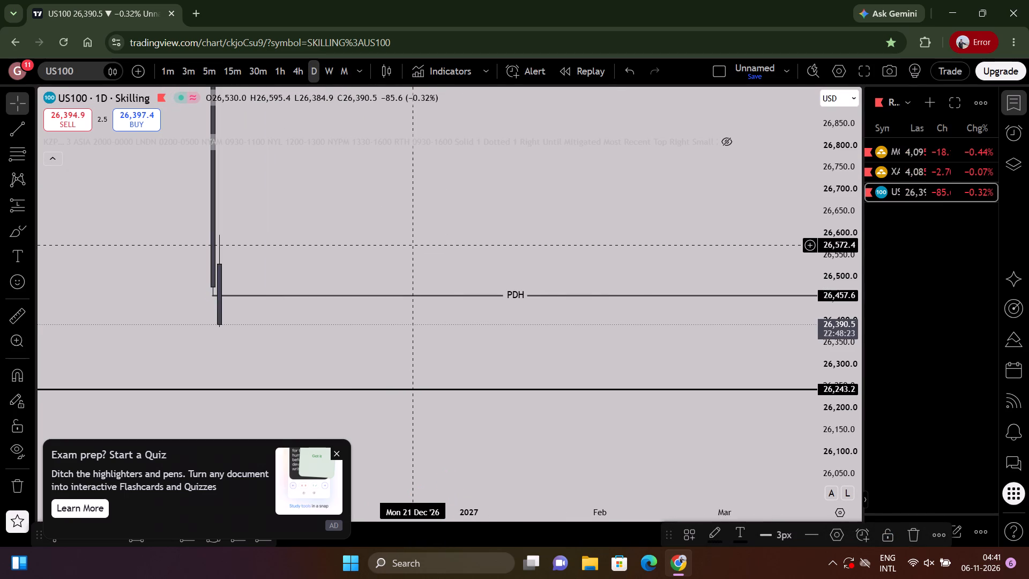
left_click(415, 245)
left_click_drag(377, 246, 632, 271)
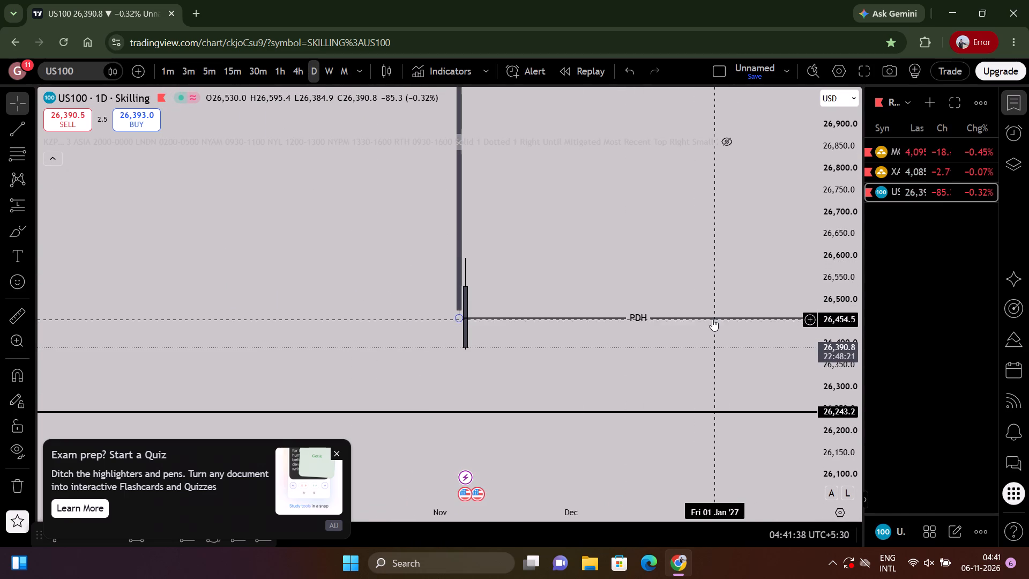
double_click(712, 319)
left_click(525, 298)
left_click_drag(525, 298, 250, 280)
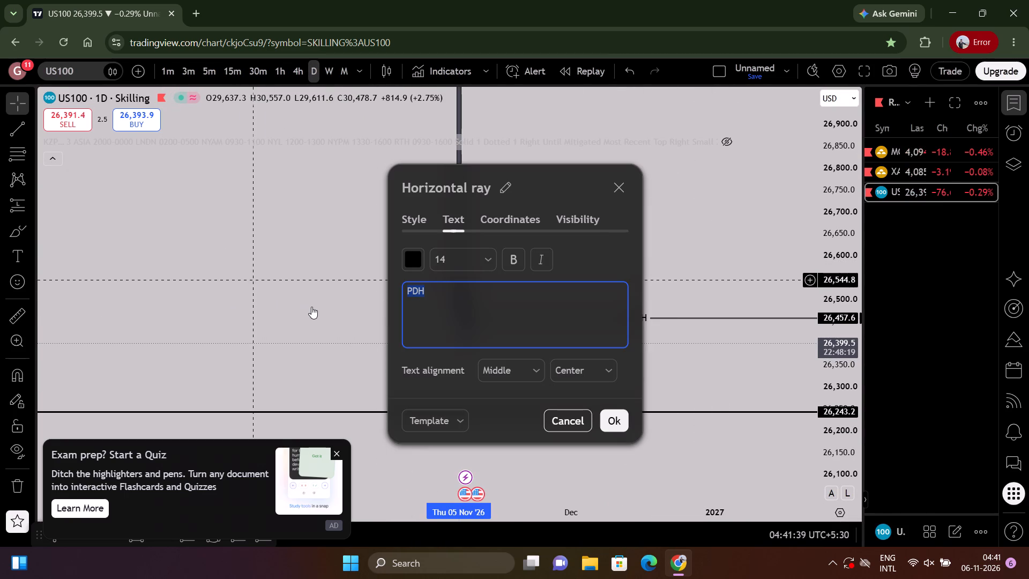
type("PDL")
key("Escape")
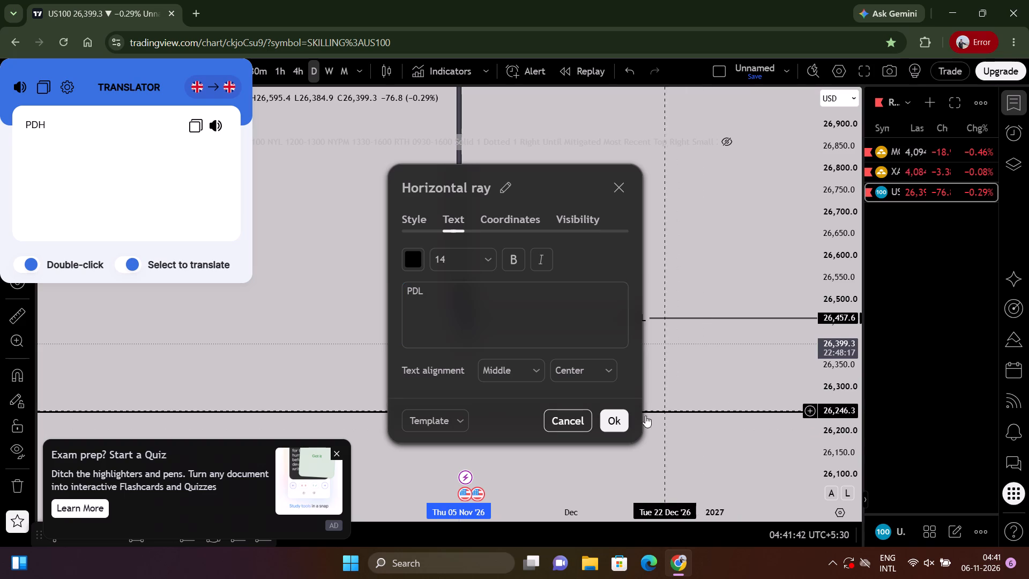
left_click(618, 421)
Move the horizontal line at 26,243.2 up to 26,258.5, onto the swing high around the start of November 2025.
left_click(580, 214)
scroll(397, 280, "down", 14)
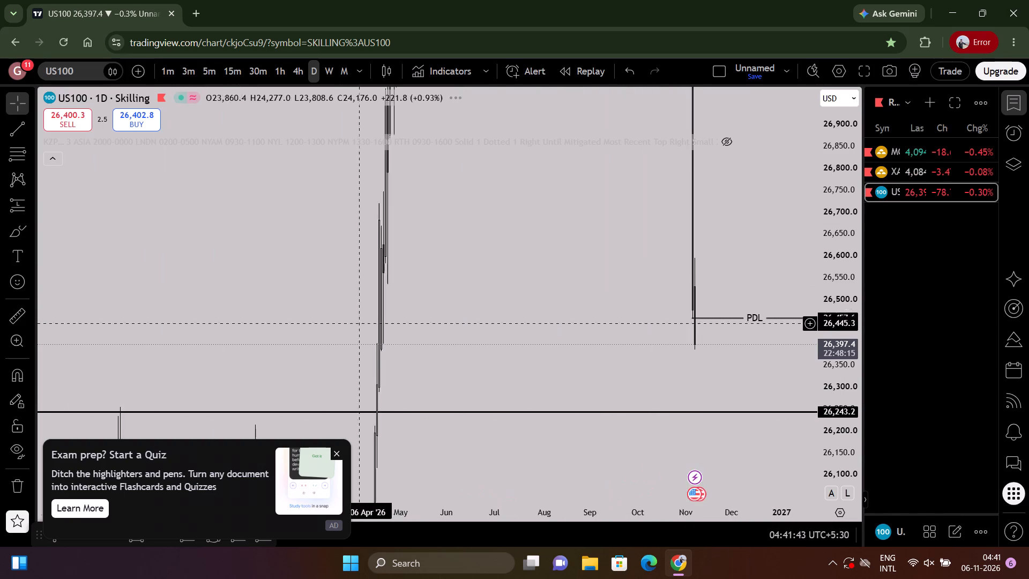
left_click_drag(382, 322, 718, 169)
scroll(633, 222, "up", 2)
scroll(665, 291, "up", 3)
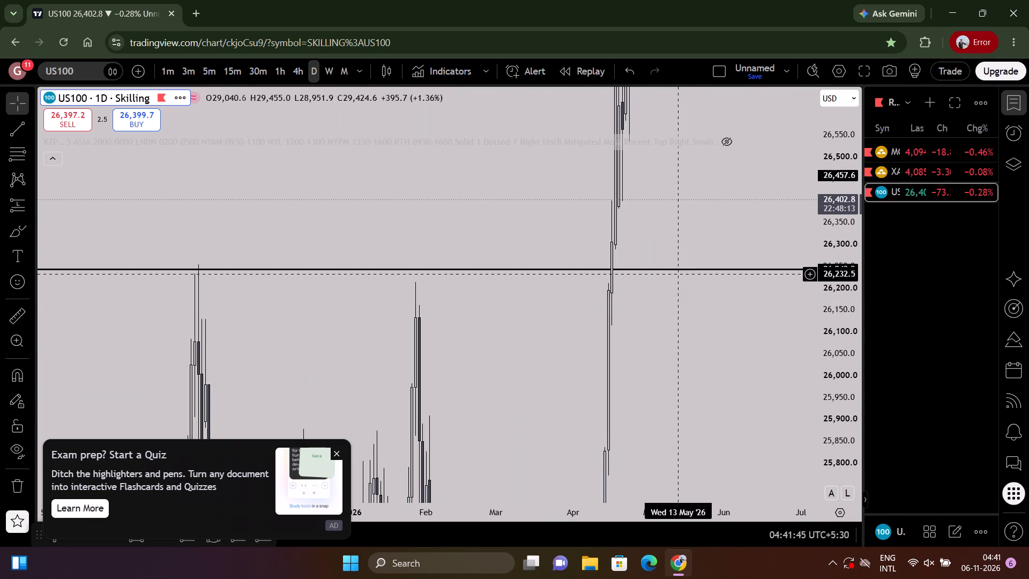
left_click_drag(678, 271, 695, 262)
Examine the daily US100 swings from April to November 2026 against the 27,048.3, PDL and 26,258.5 levels.
scroll(696, 254, "up", 4)
left_click_drag(684, 234, 604, 277)
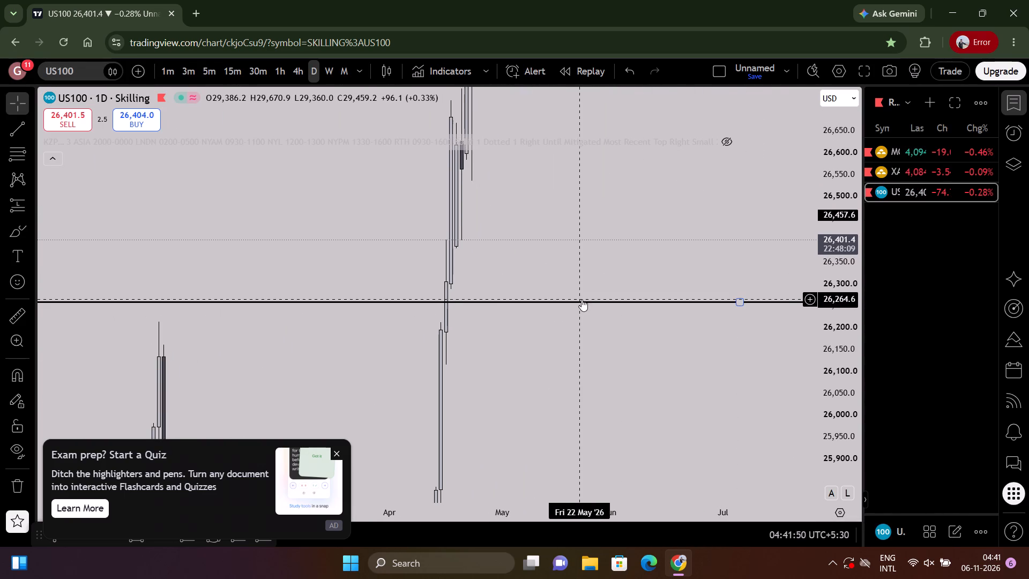
left_click_drag(615, 264, 542, 287)
scroll(596, 263, "down", 4)
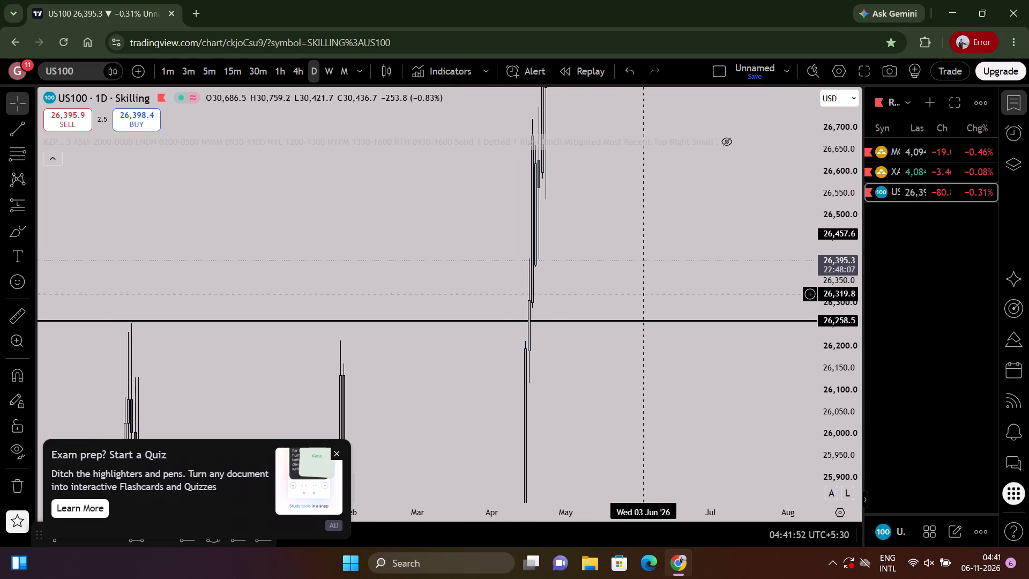
scroll(647, 309, "down", 6)
left_click_drag(767, 365, 737, 437)
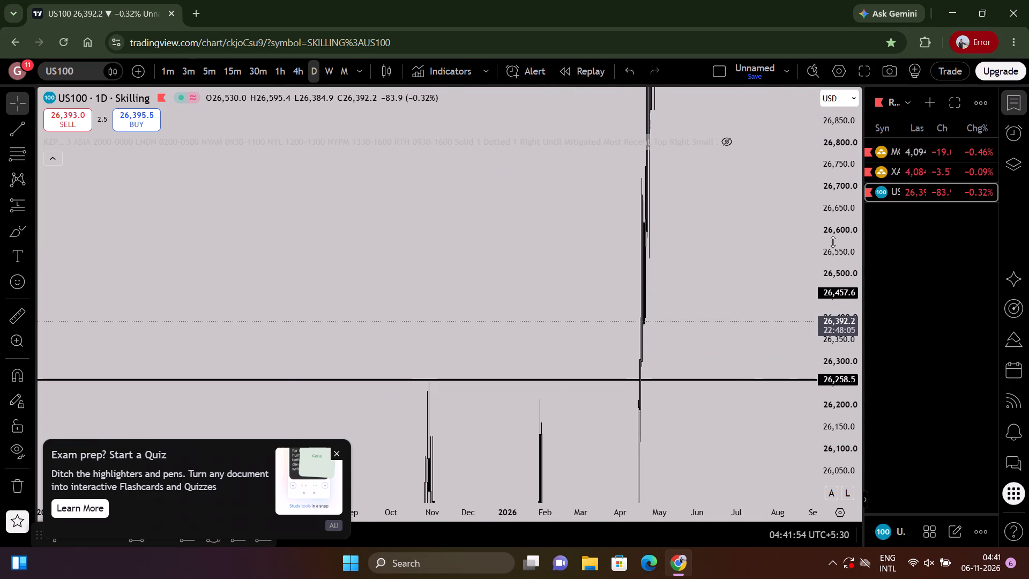
left_click_drag(833, 242, 747, 560)
scroll(723, 409, "down", 4)
left_click_drag(716, 402, 339, 378)
scroll(385, 380, "up", 11)
left_click_drag(303, 332, 862, 500)
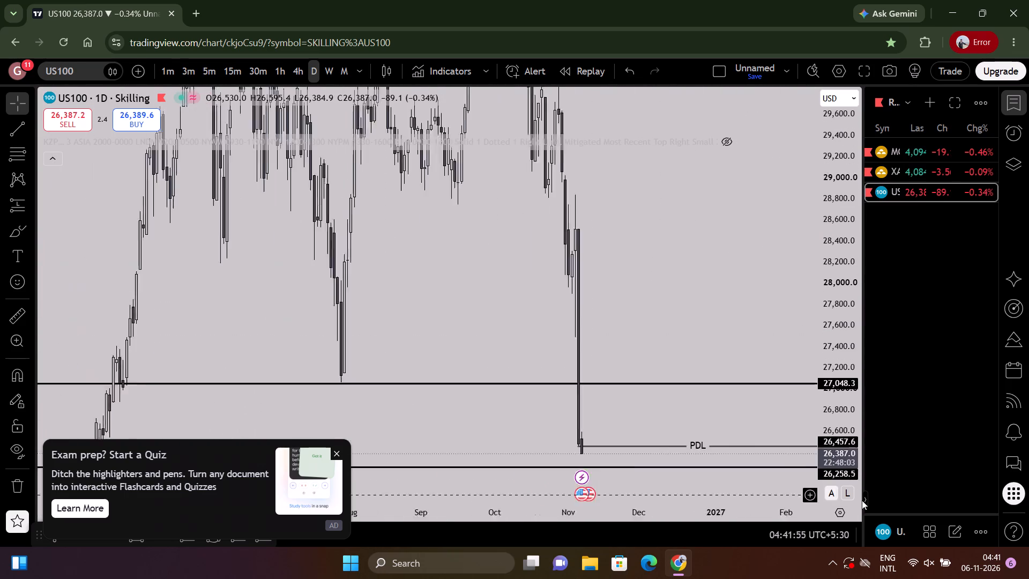
left_click_drag(862, 500, 862, 500)
scroll(719, 393, "up", 5)
left_click_drag(658, 342, 708, 277)
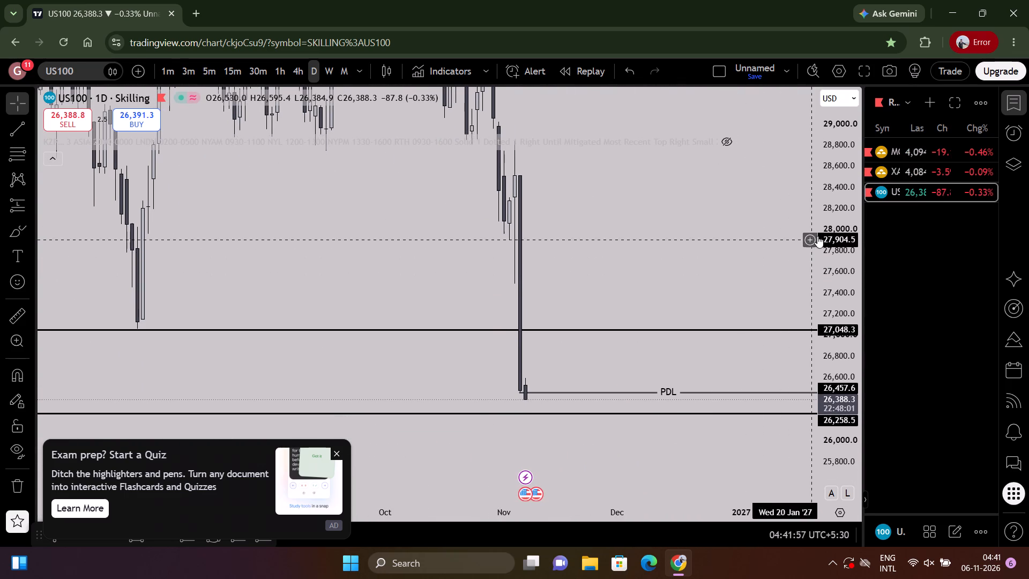
left_click_drag(832, 231, 825, 344)
scroll(797, 199, "down", 5)
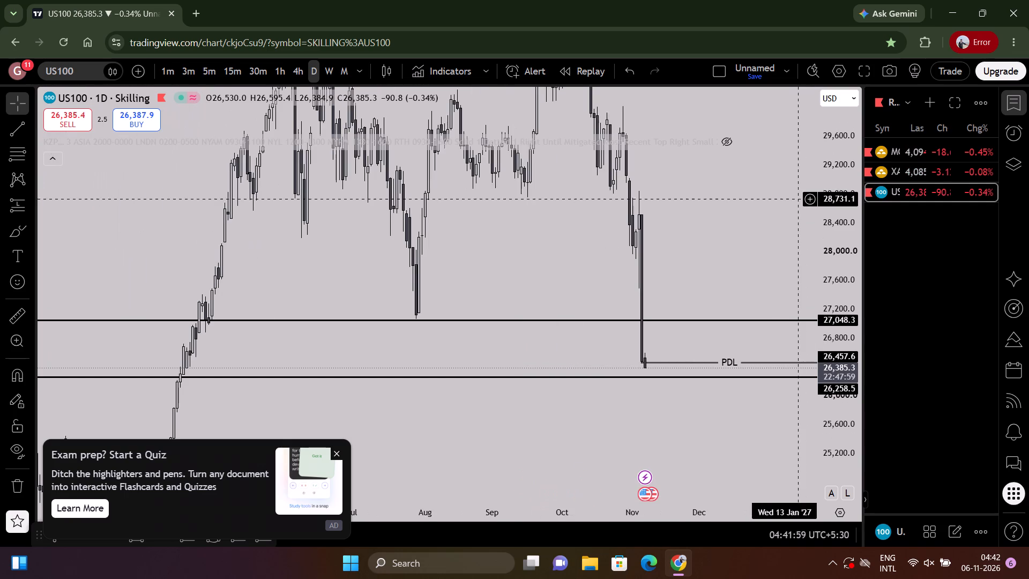
scroll(788, 204, "up", 2)
left_click_drag(770, 205, 811, 351)
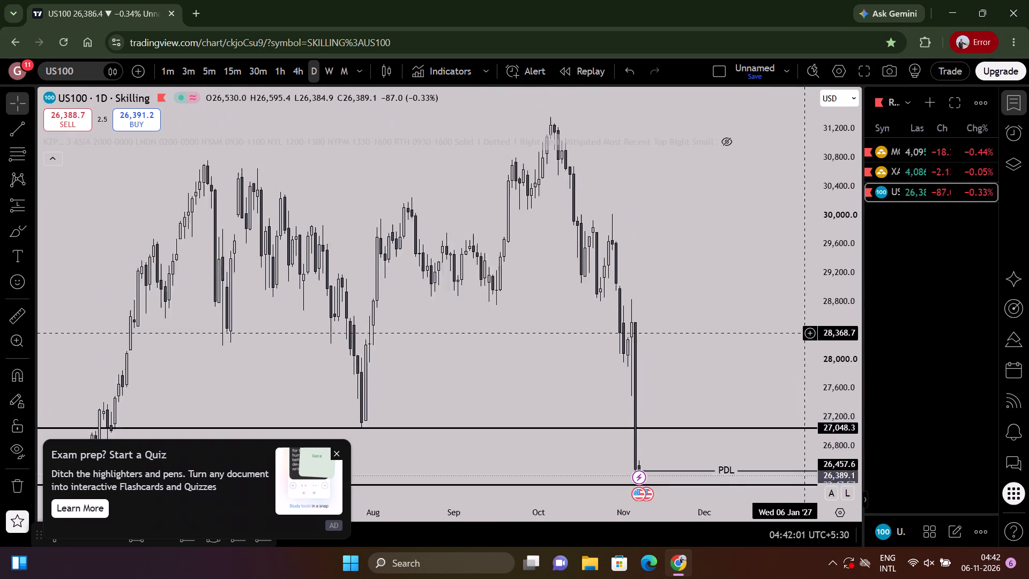
left_click_drag(811, 351, 822, 370)
scroll(770, 263, "down", 3)
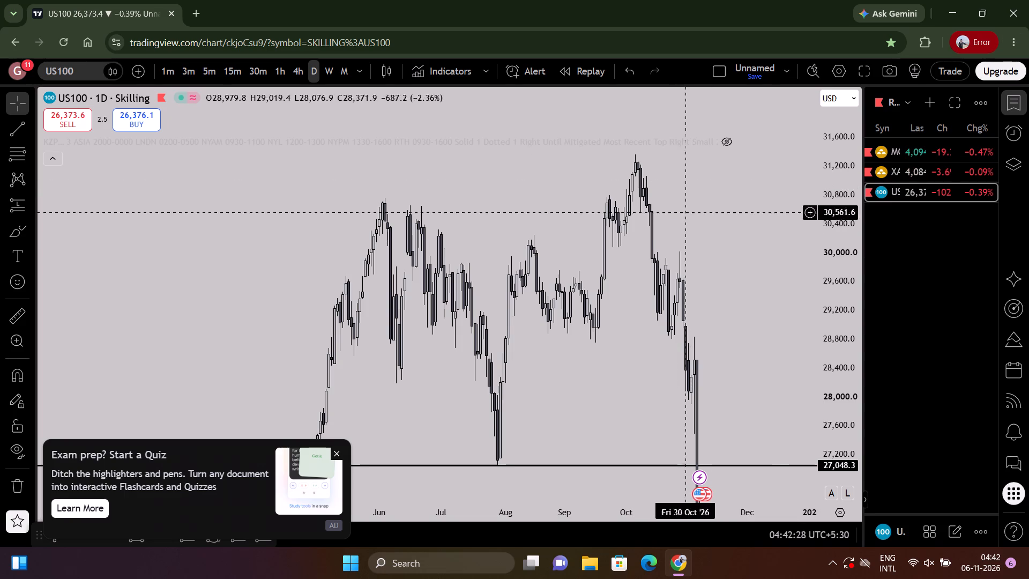
Examine the daily US100 structure below the PDL, back through the early-2026 highs and the lows before the April rally.
left_click_drag(637, 339, 653, 170)
scroll(666, 218, "up", 5)
left_click_drag(707, 252, 725, 221)
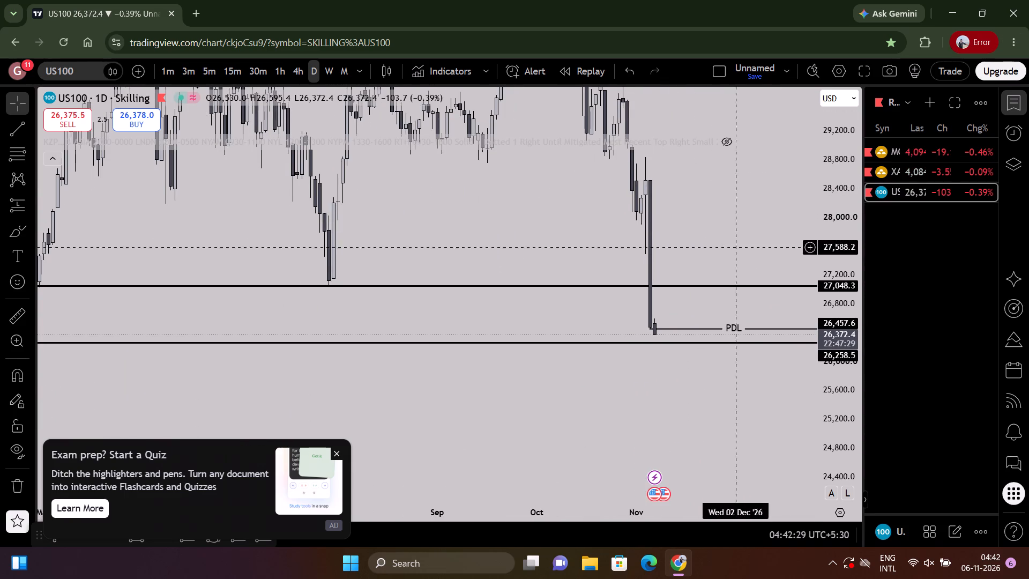
left_click_drag(830, 423, 822, 237)
scroll(613, 279, "down", 4)
scroll(617, 280, "up", 4)
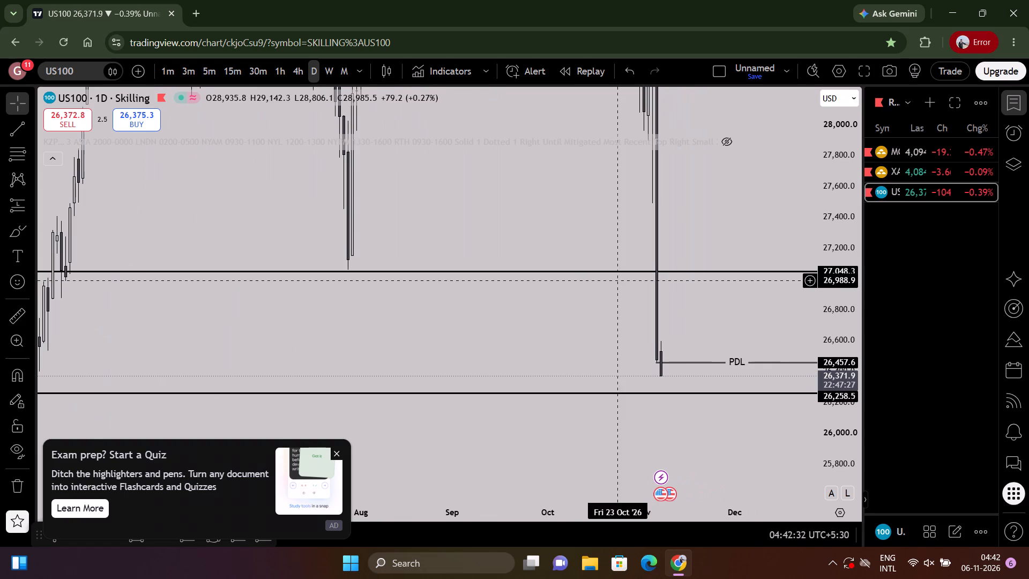
left_click_drag(560, 305, 599, 162)
scroll(703, 238, "down", 6)
left_click_drag(834, 262, 795, 372)
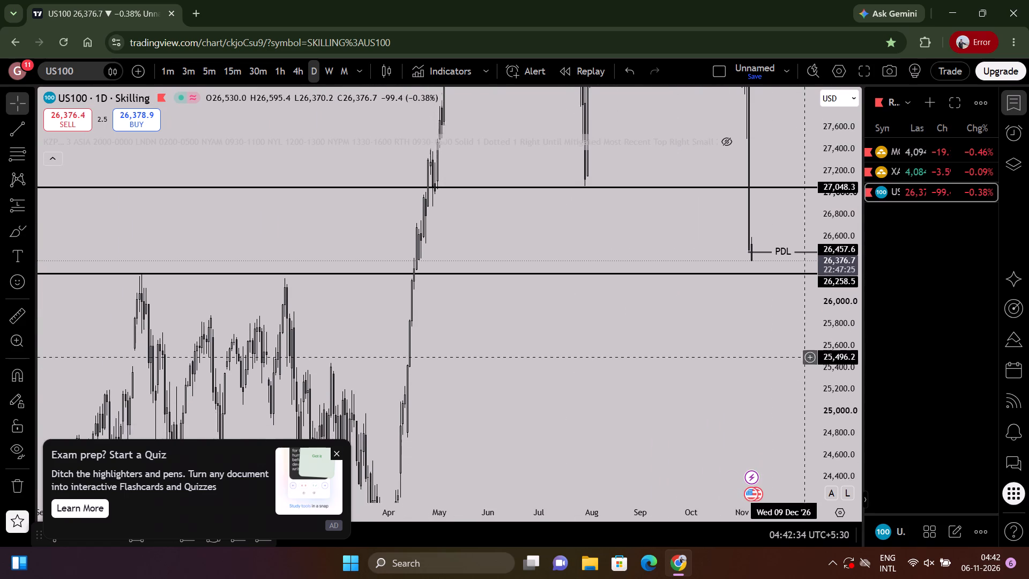
left_click_drag(795, 372, 769, 405)
left_click_drag(729, 389, 729, 339)
scroll(725, 306, "up", 2)
scroll(735, 311, "down", 1)
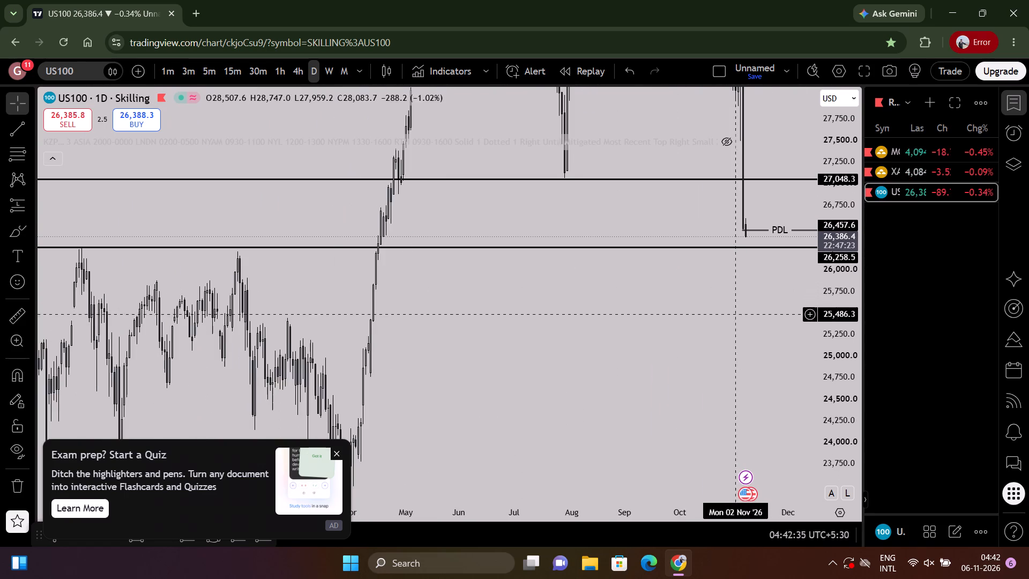
left_click_drag(691, 343, 806, 246)
scroll(799, 262, "down", 4)
scroll(799, 263, "up", 4)
left_click_drag(795, 269, 548, 411)
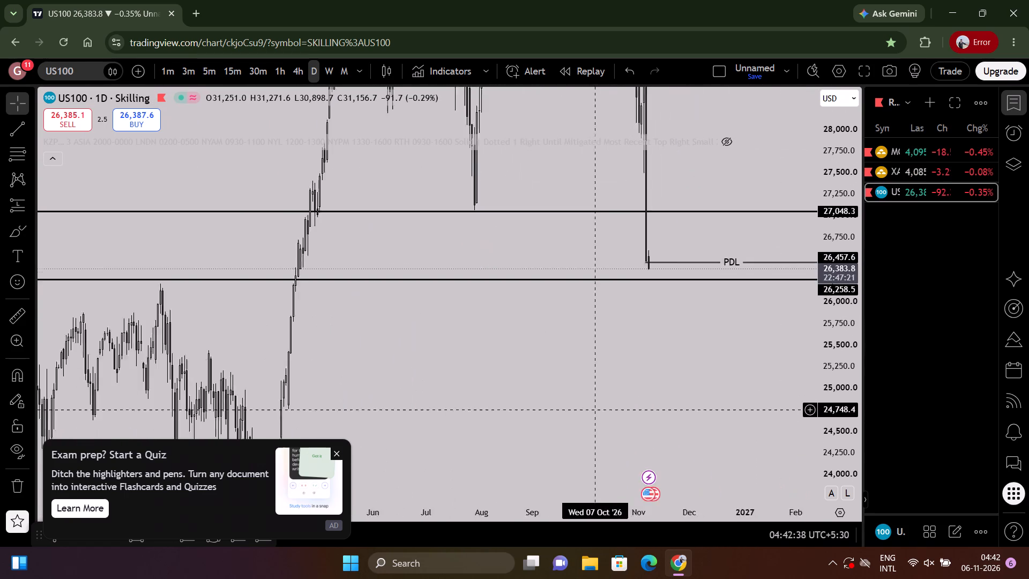
left_click_drag(548, 411, 528, 415)
left_click_drag(624, 354, 758, 375)
left_click_drag(830, 377, 838, 306)
left_click_drag(643, 405, 898, 357)
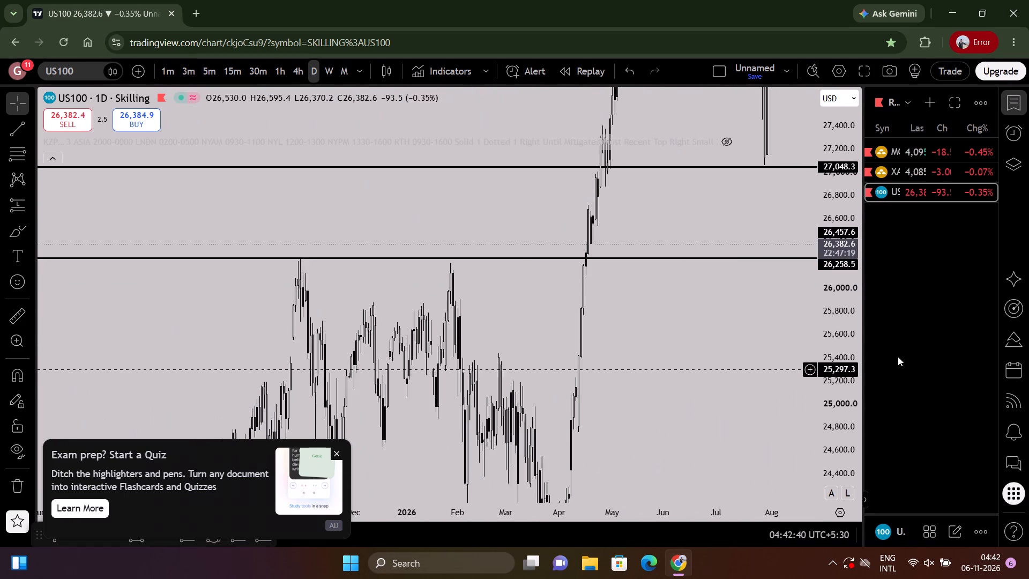
left_click_drag(898, 357, 897, 359)
scroll(781, 345, "up", 3)
left_click_drag(856, 416, 837, 343)
scroll(724, 323, "up", 3)
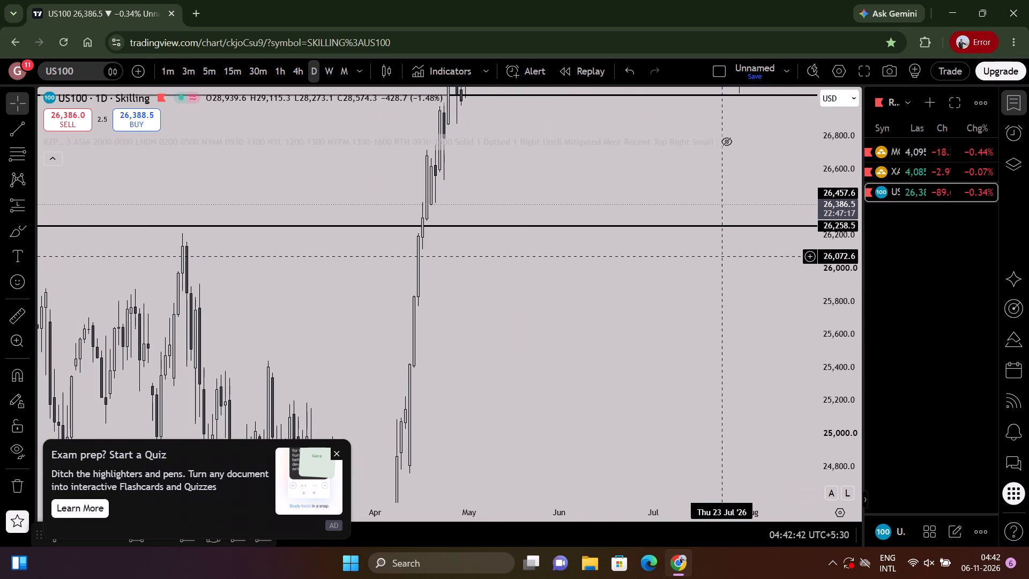
scroll(720, 266, "down", 3)
scroll(714, 264, "up", 3)
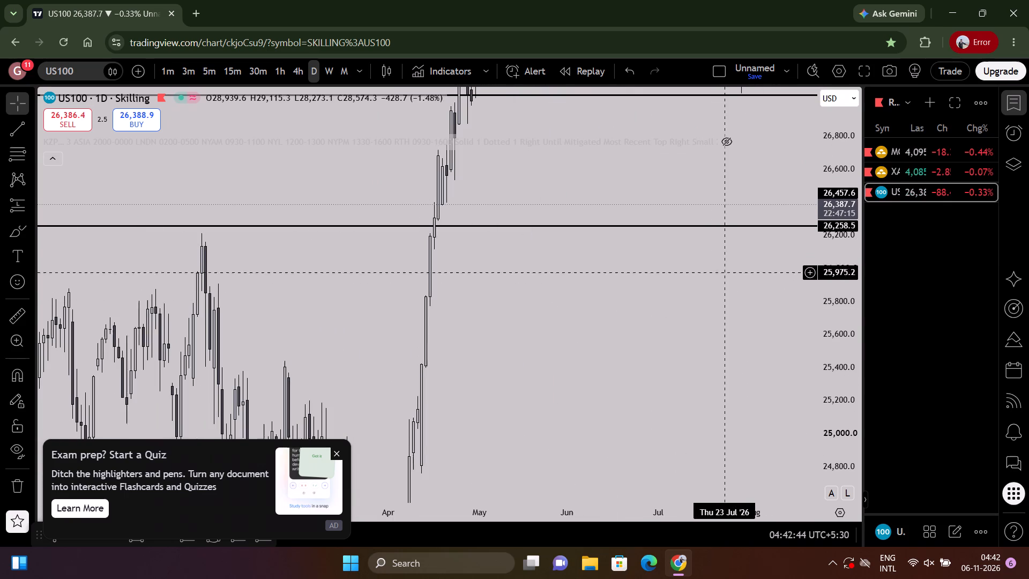
left_click_drag(741, 268, 751, 62)
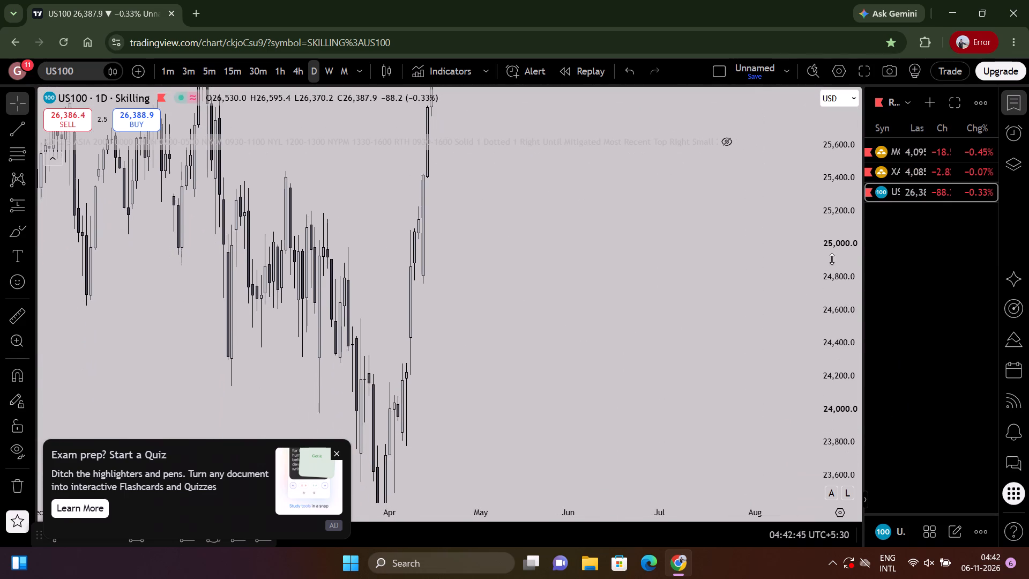
left_click_drag(838, 260, 796, 422)
scroll(712, 411, "down", 7)
left_click_drag(724, 355, 662, 470)
scroll(725, 384, "up", 5)
left_click_drag(763, 324, 768, 396)
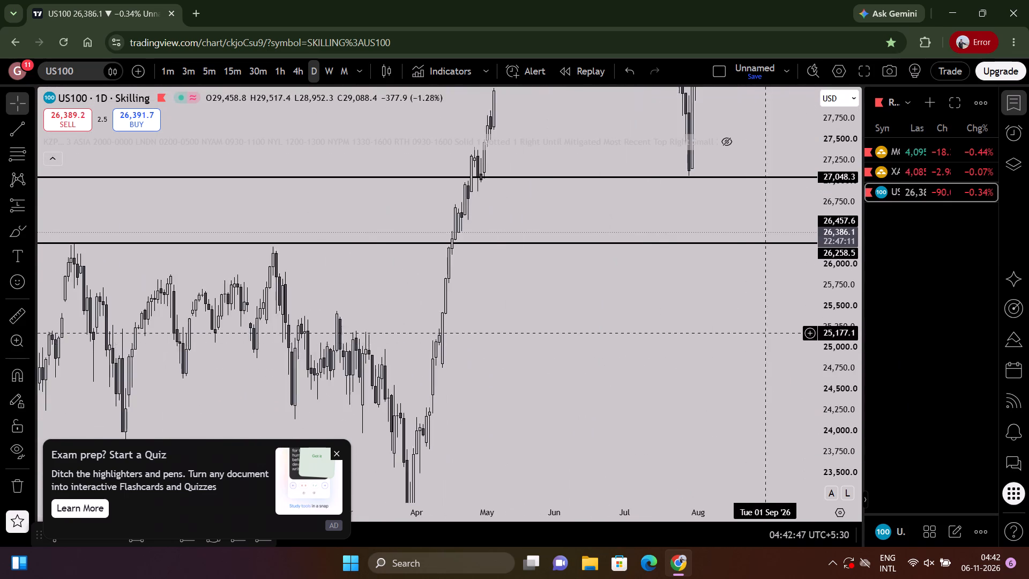
left_click_drag(768, 396, 762, 499)
left_click_drag(752, 454, 434, 455)
left_click_drag(804, 448, 808, 382)
Switch US100 to the 5-minute timeframe and examine price around the PDL, 27,048.3 and 26,258.5 levels.
left_click(215, 72)
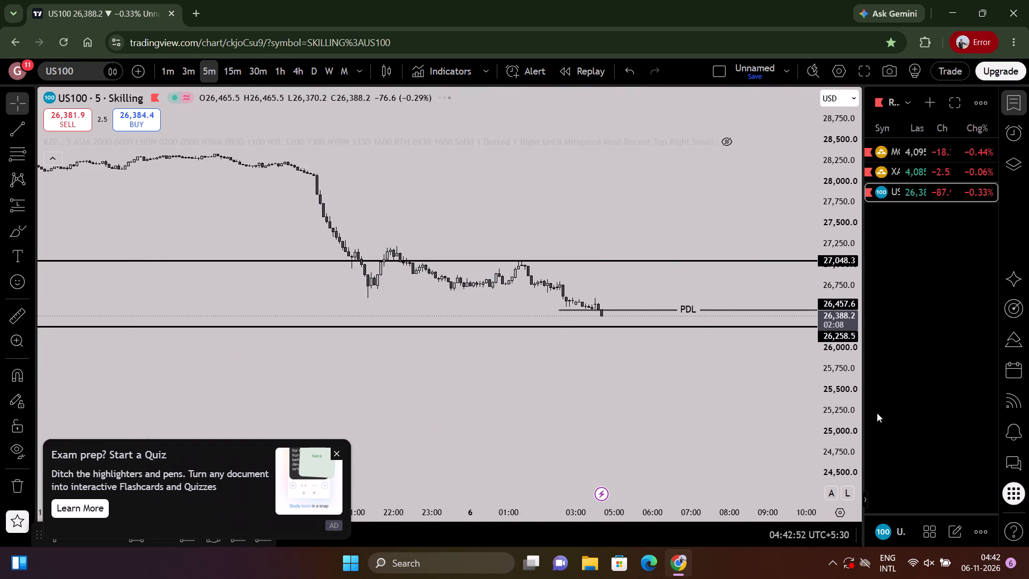
left_click_drag(830, 447, 777, 0)
left_click_drag(780, 323, 786, 306)
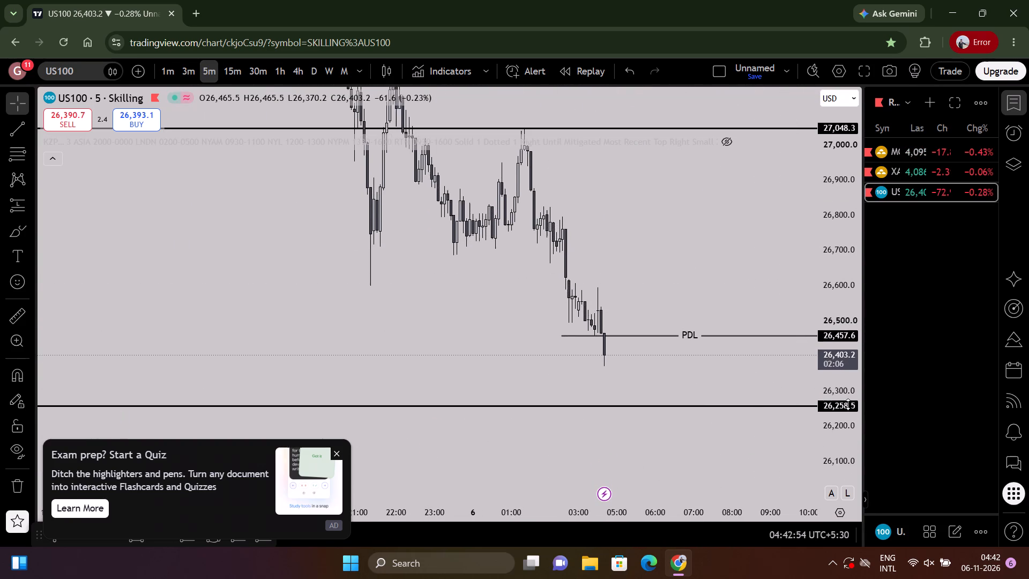
left_click_drag(844, 404, 814, 244)
scroll(692, 277, "up", 4)
Switch to the 5-minute XAUUSD chart and examine recent price against the NY PM High, NY AM Low and 4H FVG levels.
left_click(934, 168)
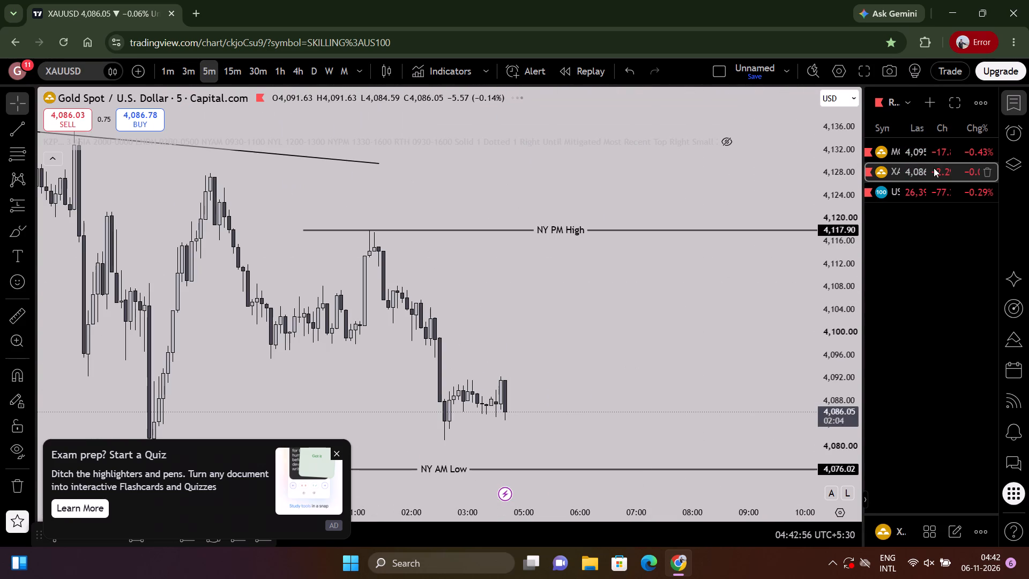
scroll(653, 359, "down", 4)
left_click_drag(648, 360, 699, 251)
scroll(703, 255, "up", 4)
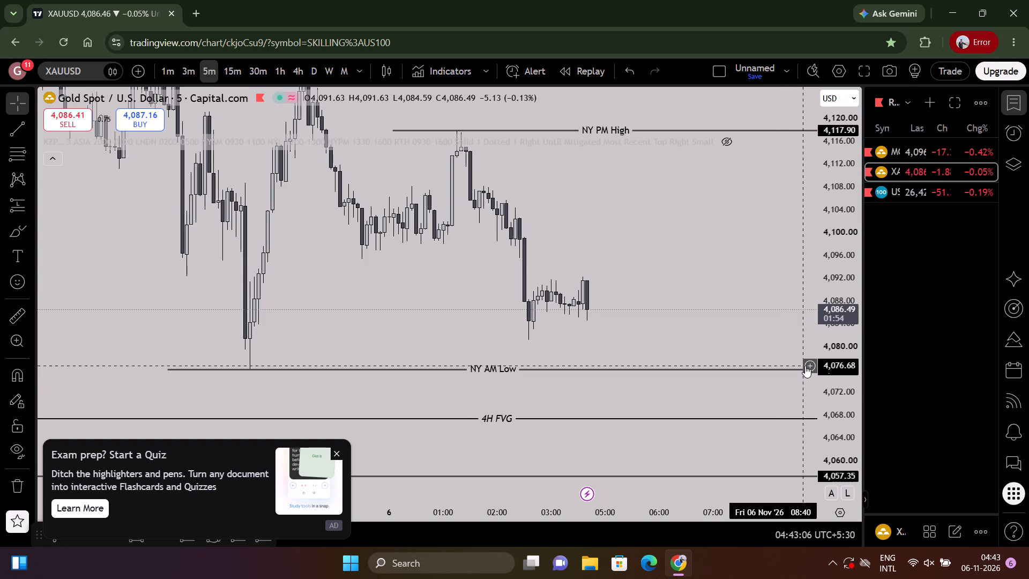
scroll(705, 290, "down", 2)
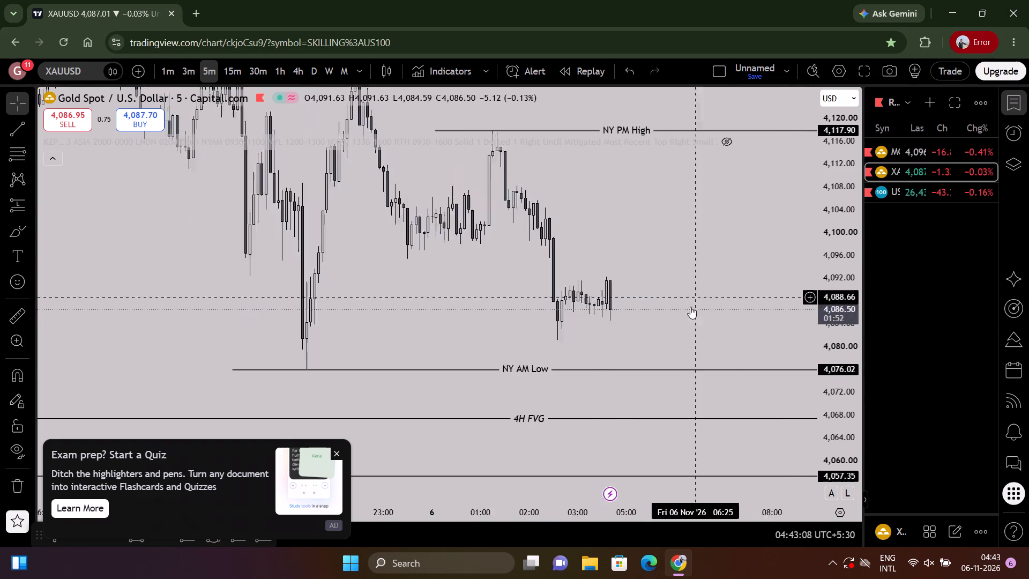
scroll(690, 307, "down", 2)
scroll(716, 317, "up", 2)
scroll(716, 317, "down", 2)
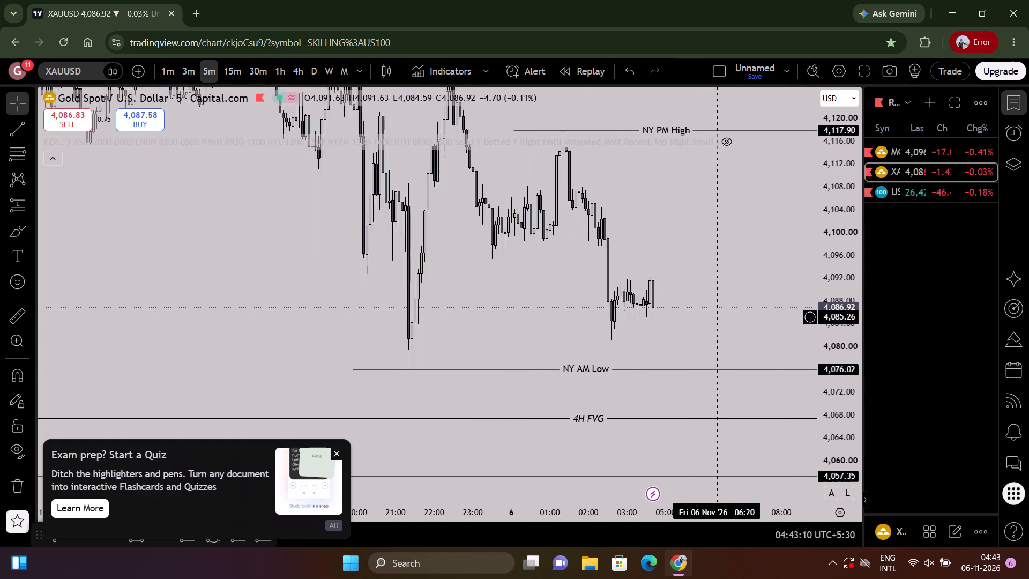
scroll(716, 317, "down", 5)
scroll(716, 317, "up", 1)
Move the XAUUSD 4H FVG ray up to about 4,070, near the swing high before 06:00 on 5 Nov.
left_click_drag(665, 319, 764, 257)
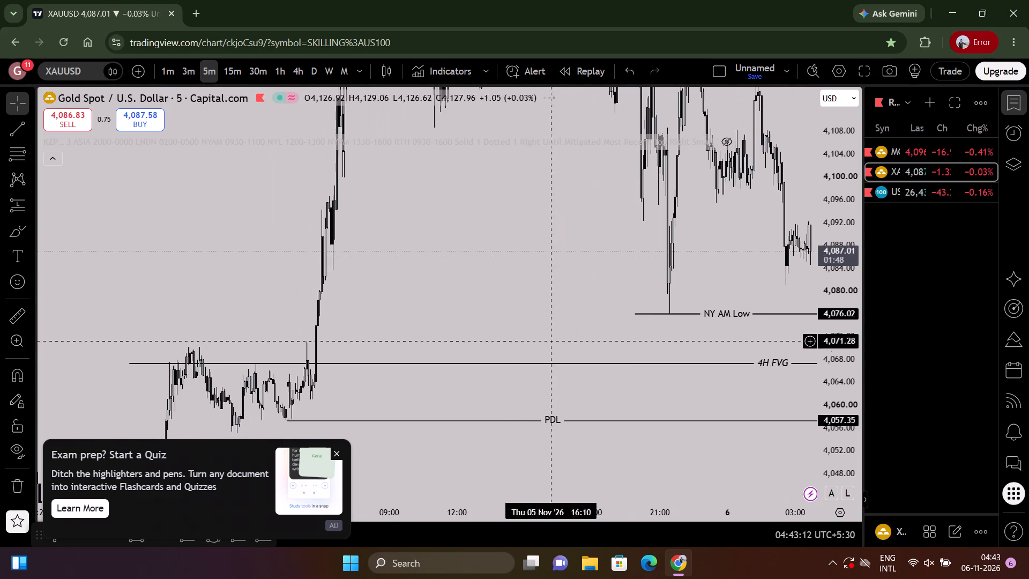
left_click_drag(532, 365, 557, 348)
left_click(579, 368)
left_click_drag(621, 391, 680, 283)
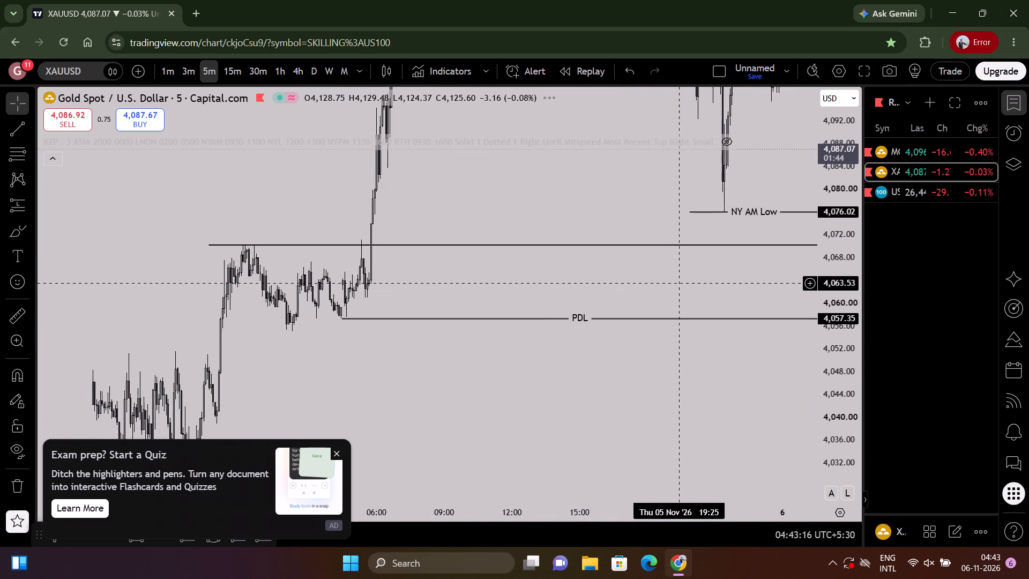
Label the descending XAUUSD trendline below the PDH as "UnTouched Highs".
scroll(678, 289, "down", 5)
scroll(689, 298, "up", 4)
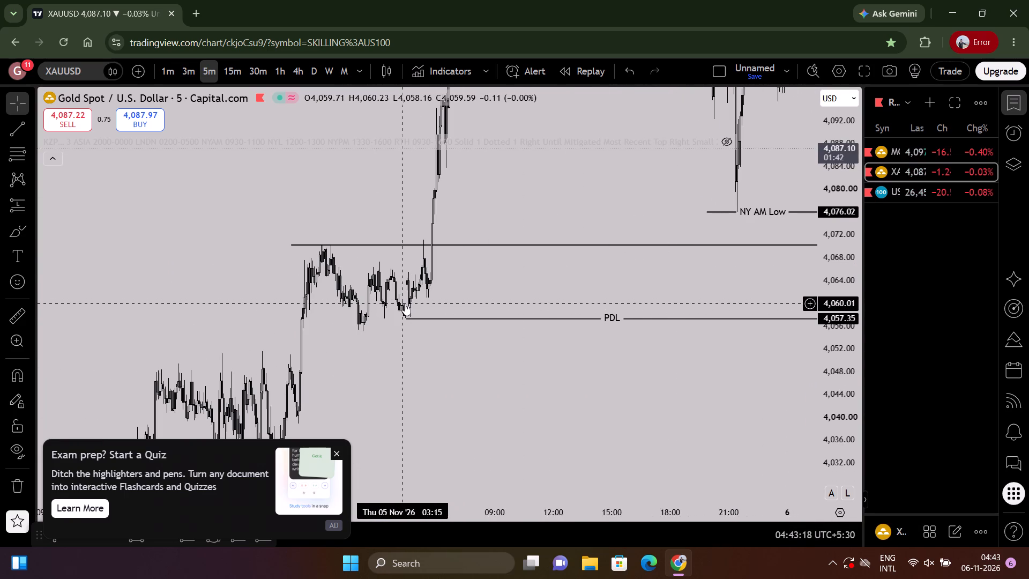
left_click_drag(503, 284, 467, 450)
left_click_drag(850, 278, 785, 380)
scroll(745, 370, "down", 3)
left_click_drag(719, 451, 571, 407)
scroll(598, 412, "up", 2)
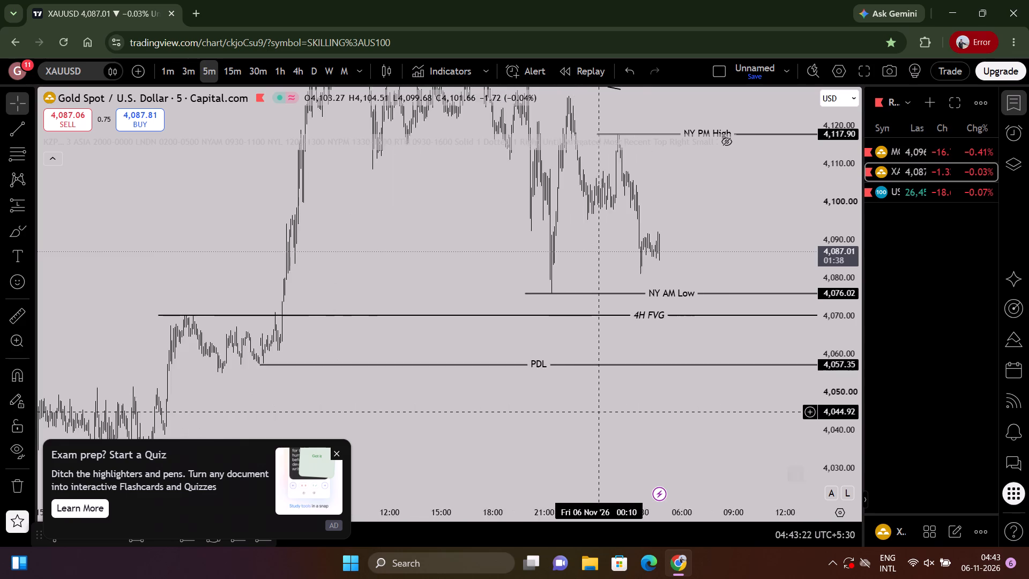
scroll(612, 406, "up", 2)
left_click_drag(617, 402, 692, 522)
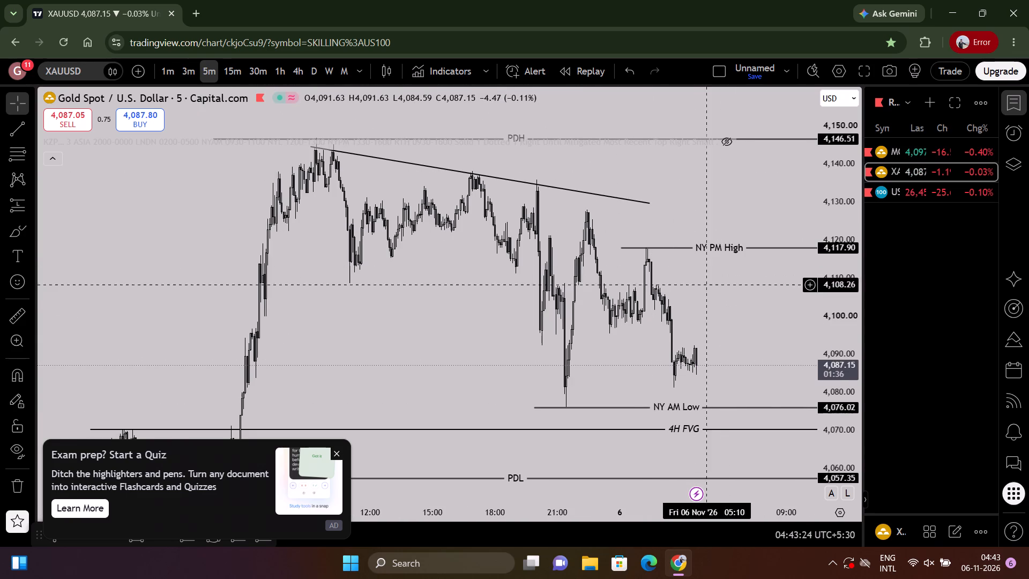
left_click_drag(678, 296, 682, 360)
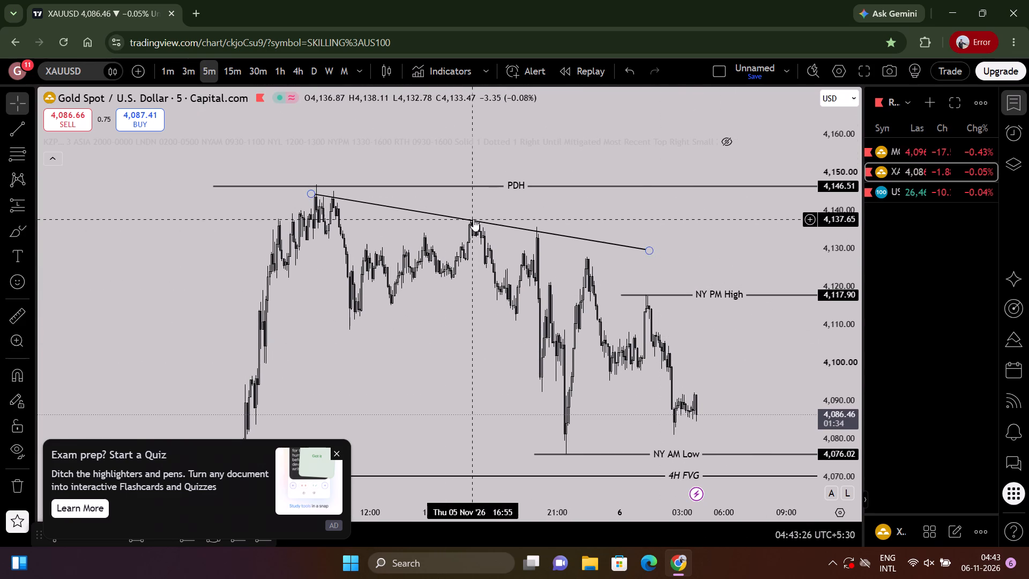
double_click(473, 219)
left_click(483, 293)
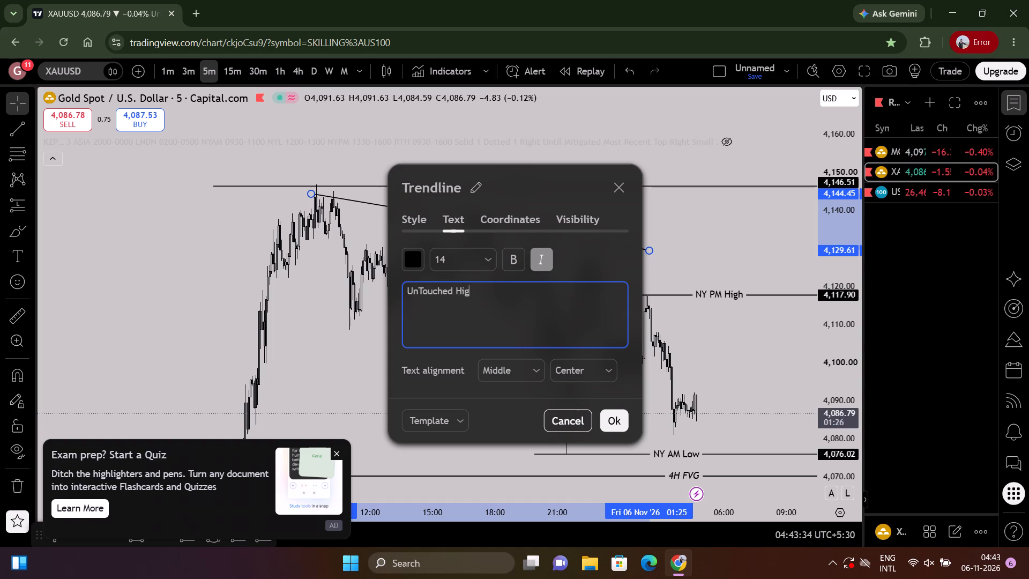
left_click(609, 424)
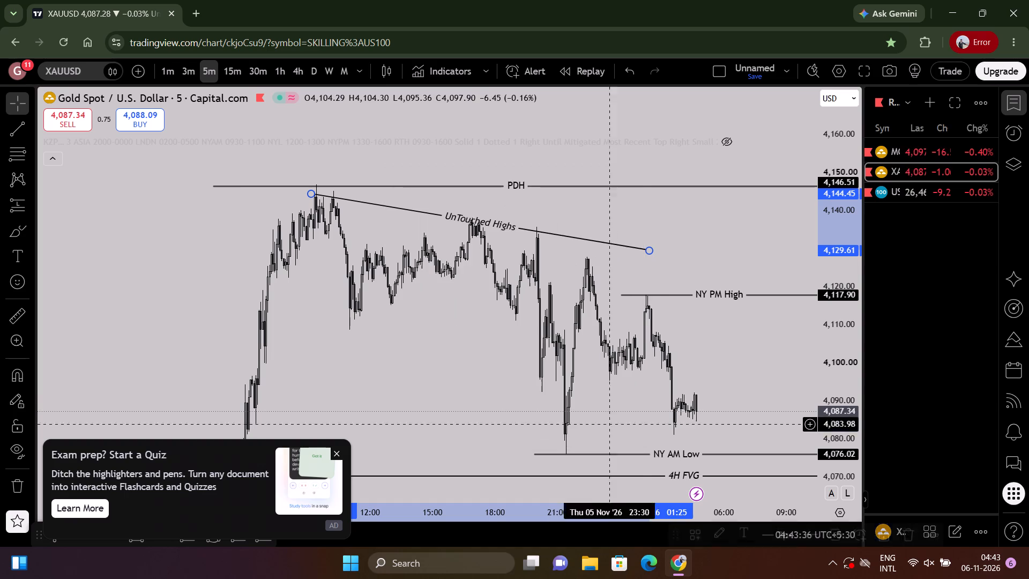
left_click_drag(643, 417, 642, 401)
left_click(642, 401)
Close the advertisement and examine 5-minute XAUUSD price against the NY PM High, NY AM Low, 4H FVG and PDL levels.
left_click_drag(501, 325, 488, 283)
scroll(489, 283, "up", 2)
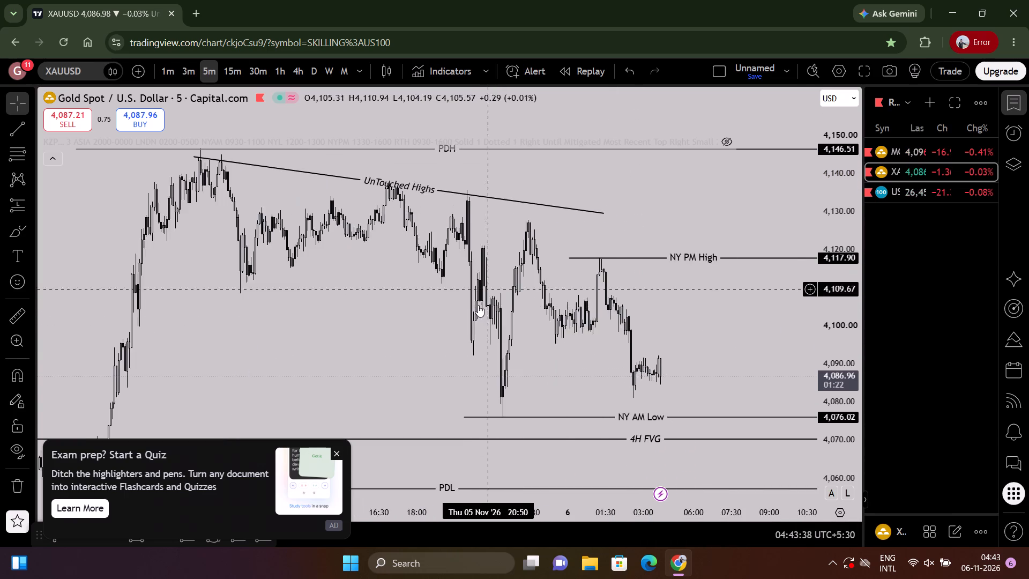
left_click_drag(455, 337, 458, 205)
scroll(591, 322, "down", 13)
scroll(665, 427, "up", 6)
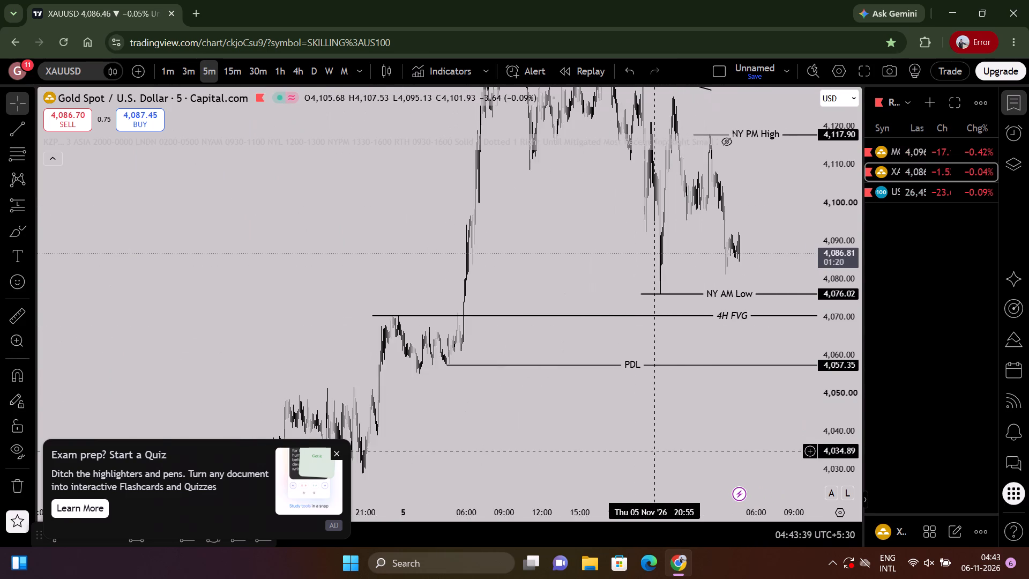
scroll(646, 450, "up", 2)
left_click(334, 453)
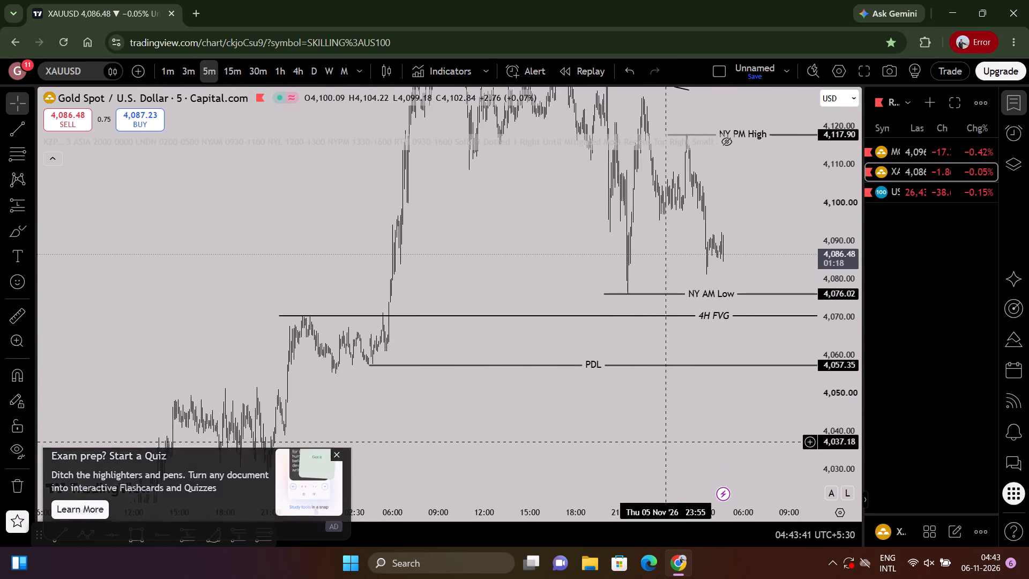
scroll(730, 446, "up", 3)
left_click_drag(737, 432, 729, 494)
scroll(750, 442, "up", 3)
Switch to the 5-minute US100 chart and examine the latest candles around the PDL and the 26,258.5 level.
left_click(891, 194)
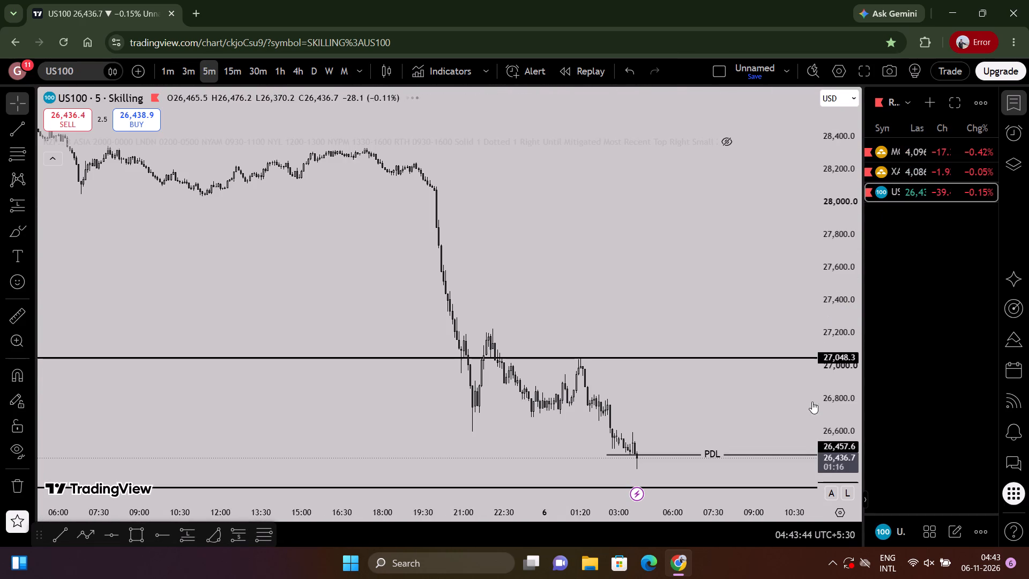
left_click_drag(816, 397, 837, 336)
left_click_drag(827, 464, 849, 203)
left_click_drag(721, 425, 764, 133)
scroll(761, 192, "up", 4)
left_click_drag(823, 354, 820, 294)
scroll(730, 321, "up", 3)
left_click_drag(711, 294, 680, 297)
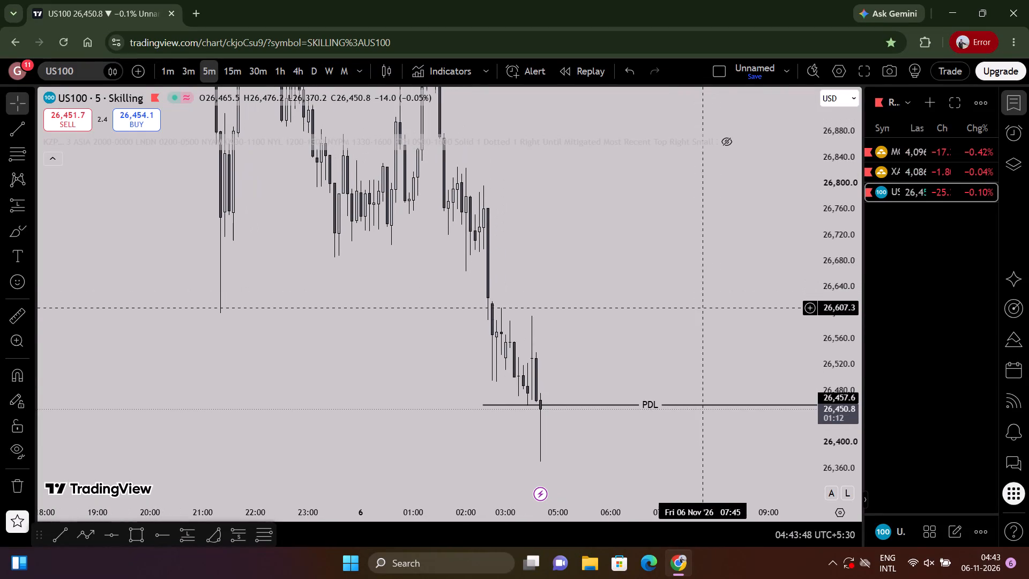
left_click_drag(722, 330, 720, 316)
left_click_drag(766, 352, 776, 299)
left_click_drag(816, 337, 816, 281)
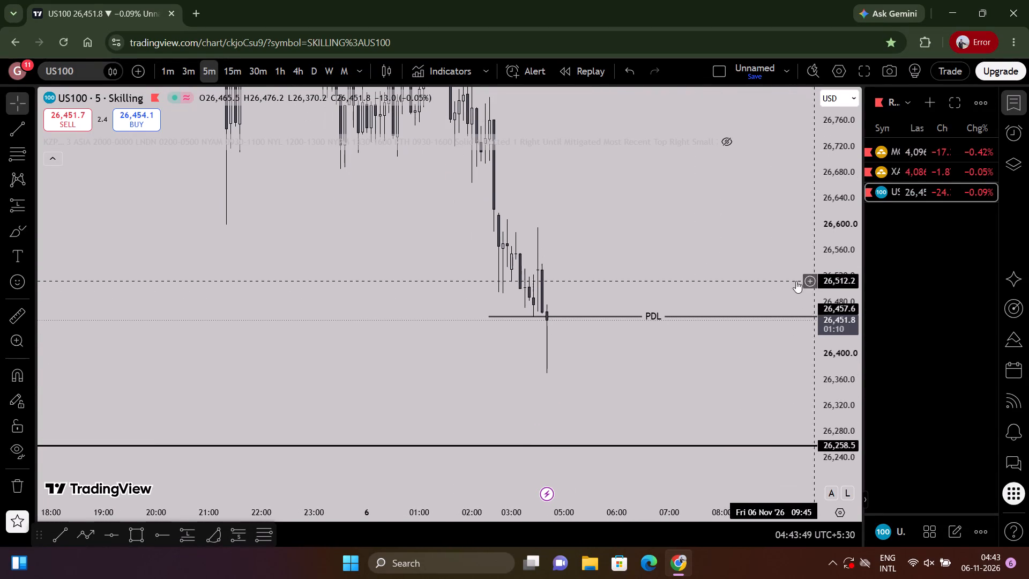
left_click_drag(621, 259, 624, 267)
On the 1-minute US100 chart, draw a rectangle just above the PDL from about 26,488 down to 26,468, starting at 04:35.
left_click(169, 75)
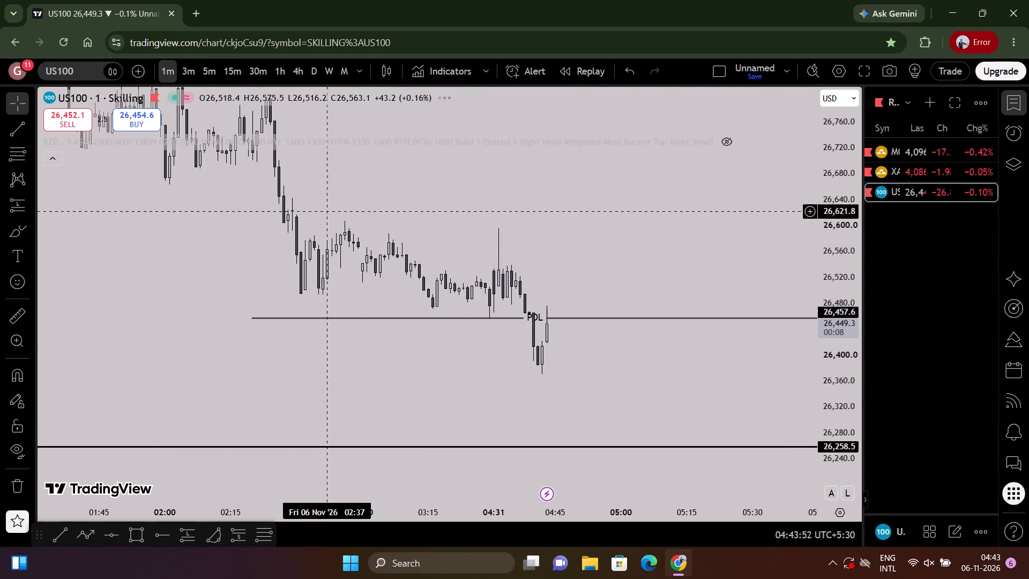
left_click_drag(811, 384, 781, 337)
left_click_drag(834, 354, 847, 62)
left_click_drag(594, 191, 591, 280)
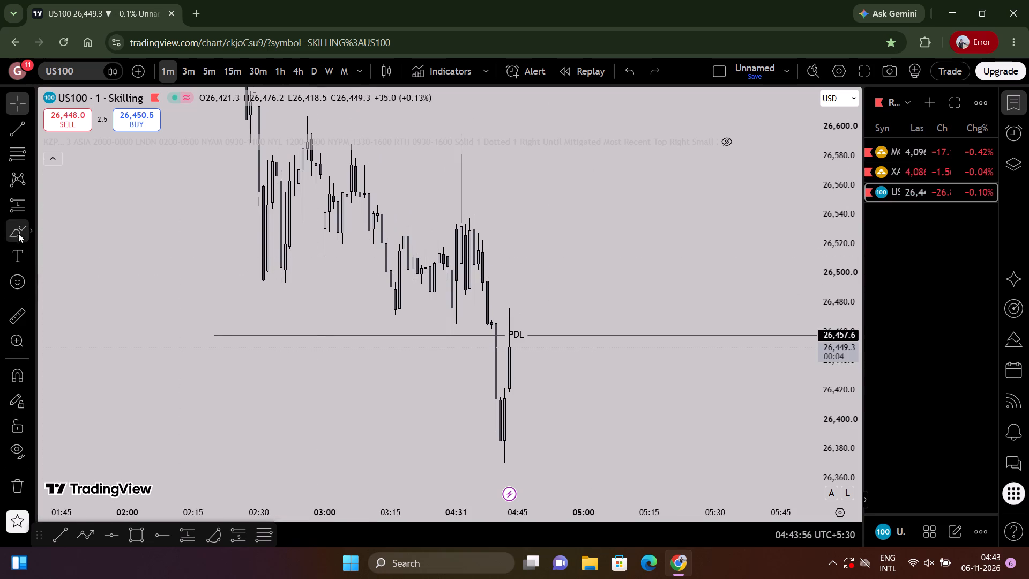
left_click(27, 235)
left_click(66, 289)
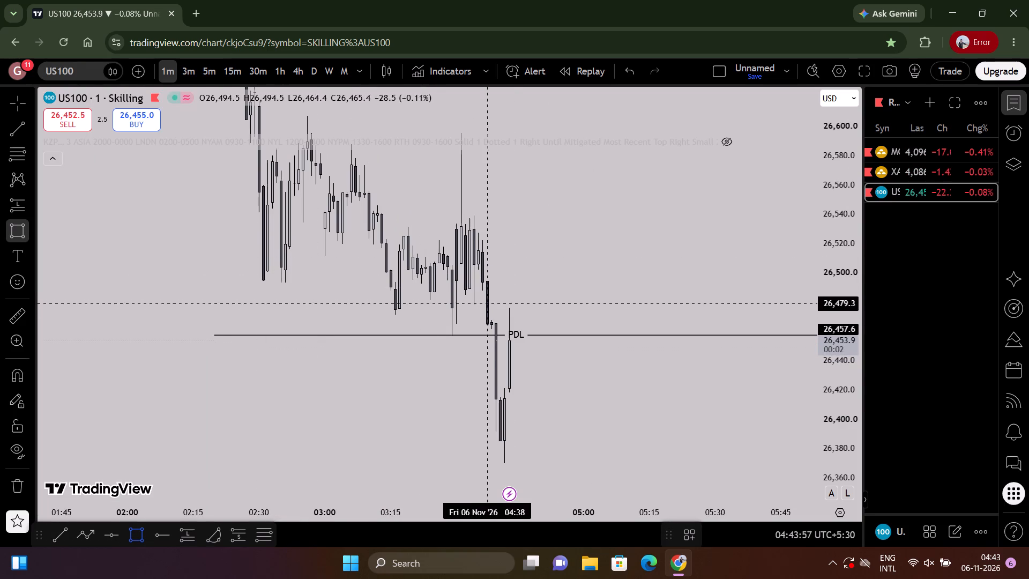
left_click(475, 290)
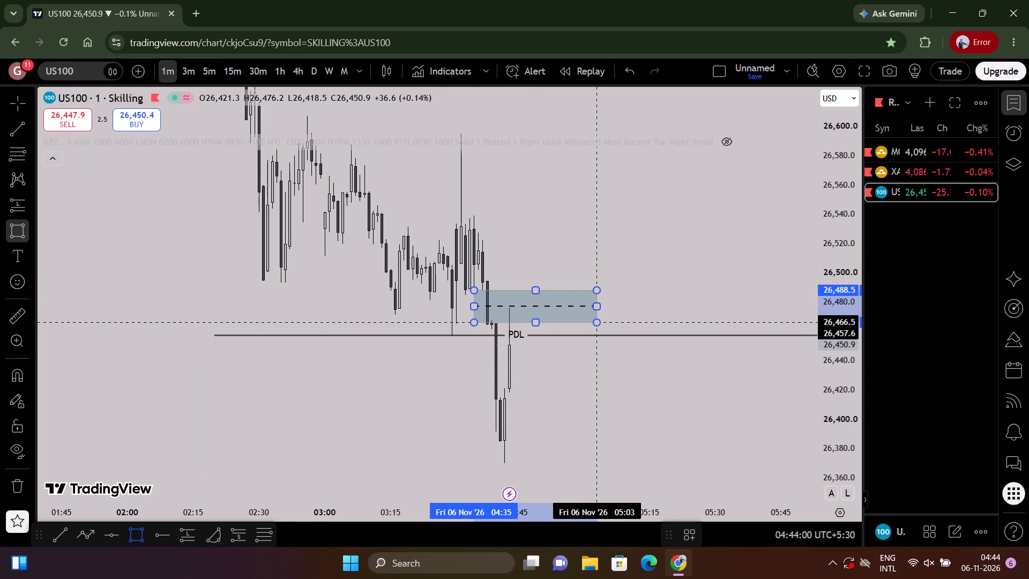
left_click(603, 318)
left_click(576, 358)
Place a long position beside the latest candles with entry at about 26,512 and stop at about 26,418.5.
scroll(646, 410, "down", 1)
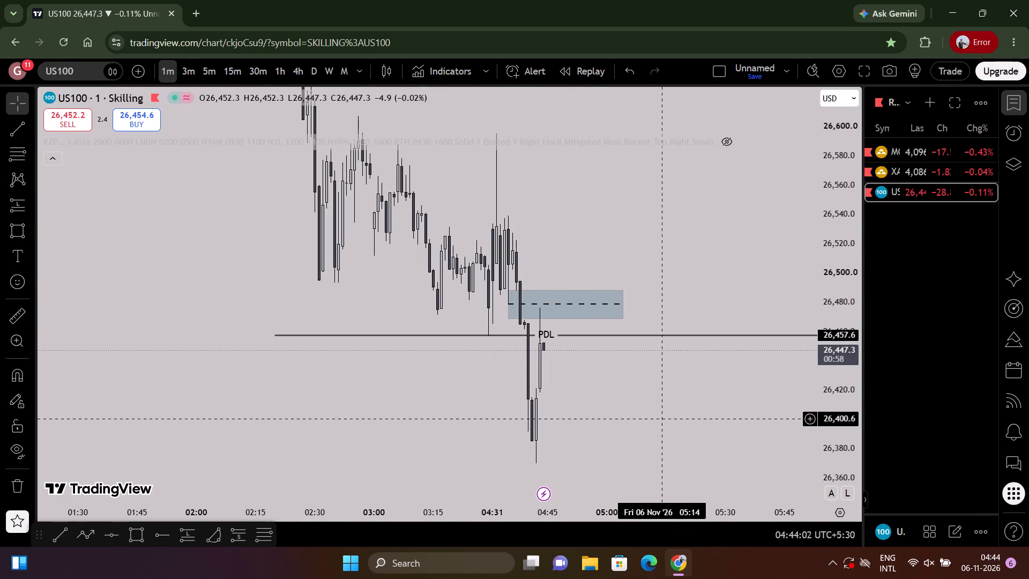
left_click(29, 207)
left_click(62, 191)
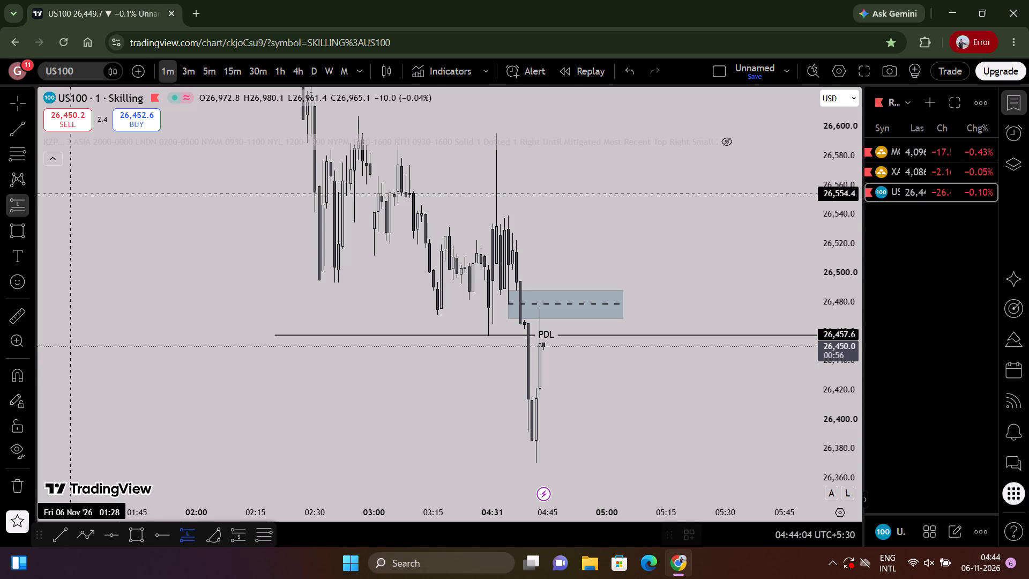
left_click(567, 255)
left_click_drag(542, 379, 548, 338)
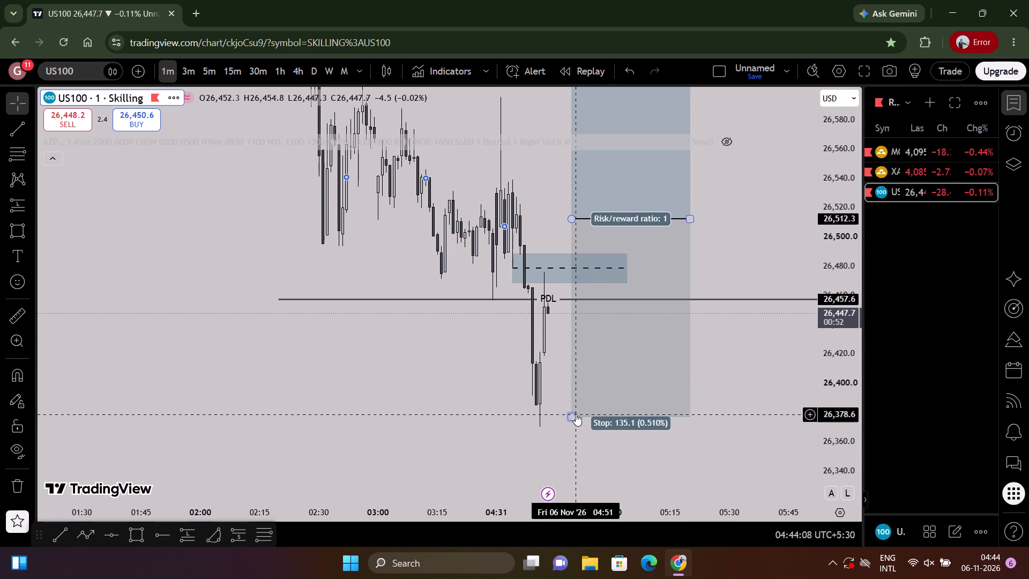
left_click_drag(571, 414, 670, 317)
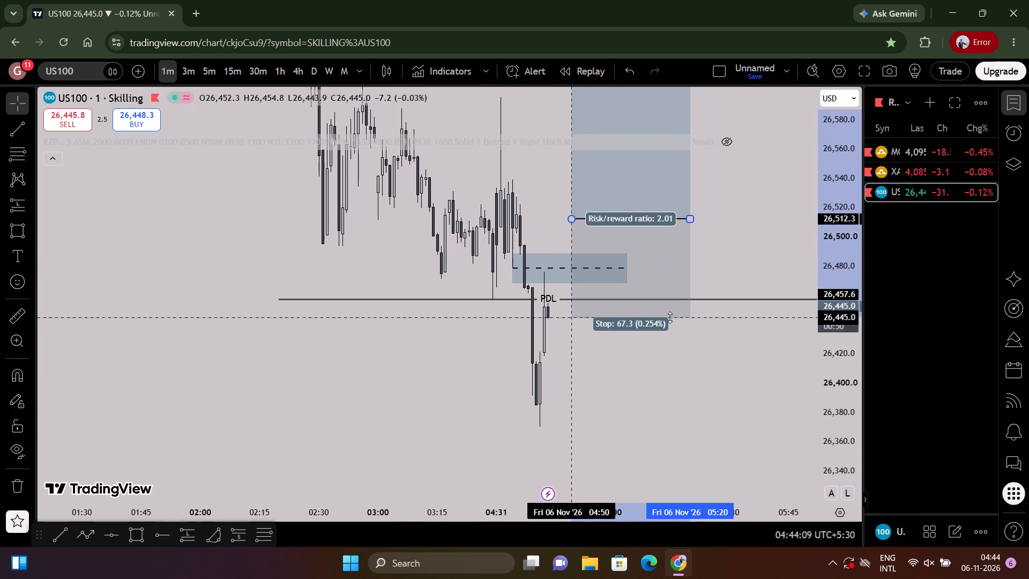
left_click_drag(670, 317, 663, 359)
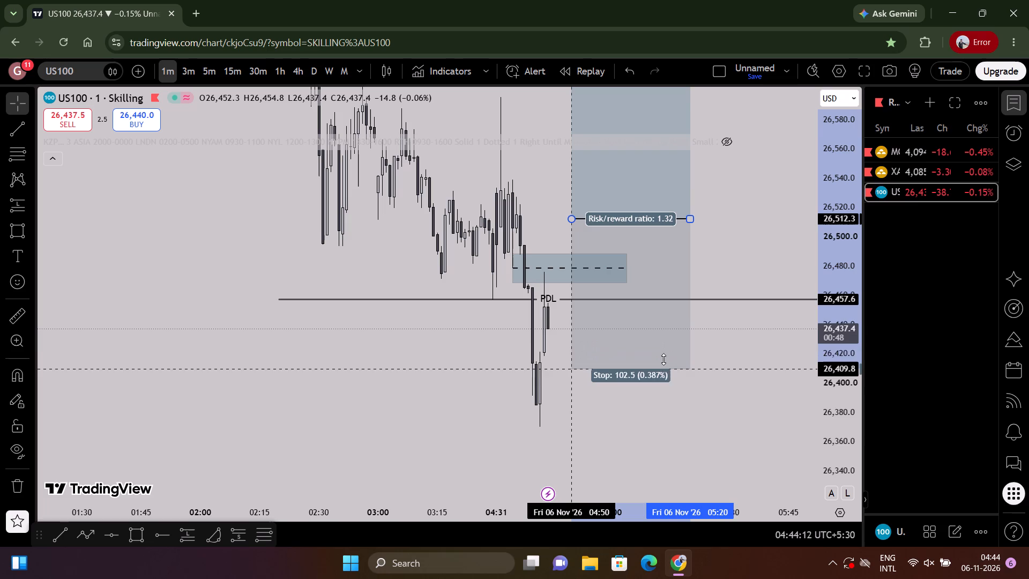
left_click_drag(663, 359, 663, 357)
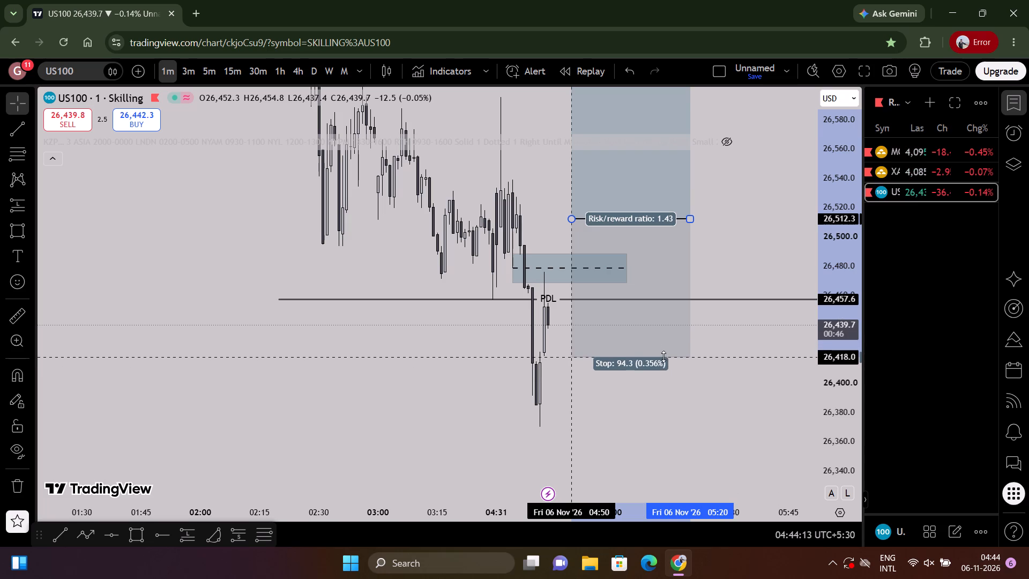
left_click_drag(663, 357, 662, 356)
Move the long position's entry to 26,518.2, starting at 04:47.
left_click_drag(780, 349, 754, 463)
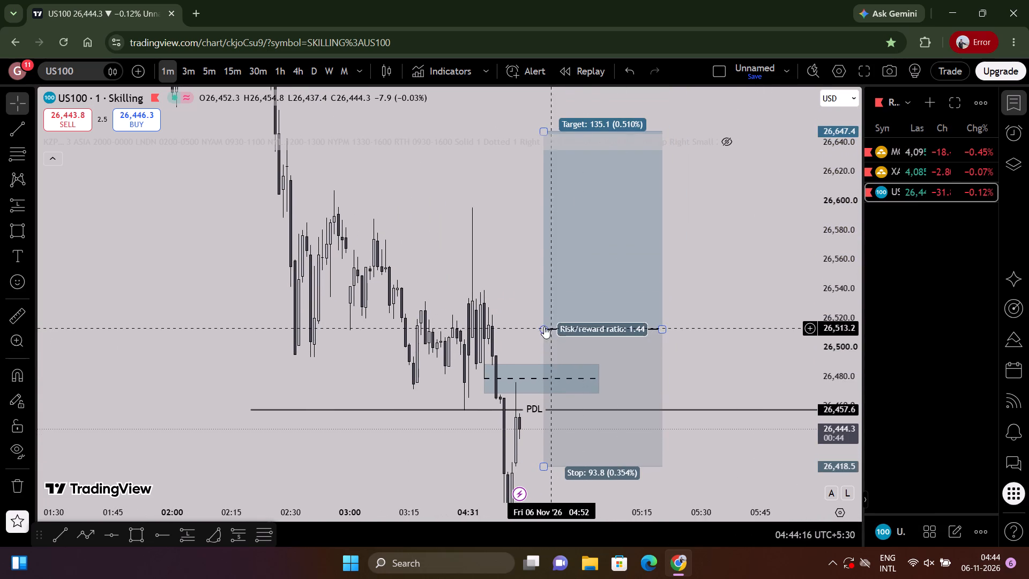
left_click_drag(542, 326, 534, 321)
Raise the long position's target to 27,045.5, close to the 27,048.3 level.
left_click_drag(483, 311, 497, 436)
scroll(543, 363, "down", 7)
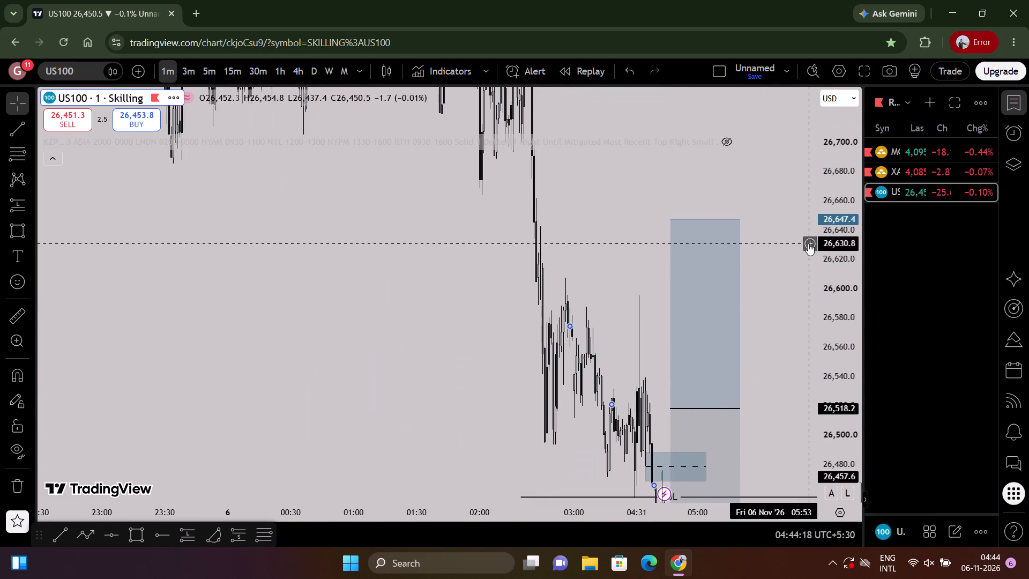
left_click_drag(844, 250, 832, 513)
left_click_drag(670, 276, 657, 144)
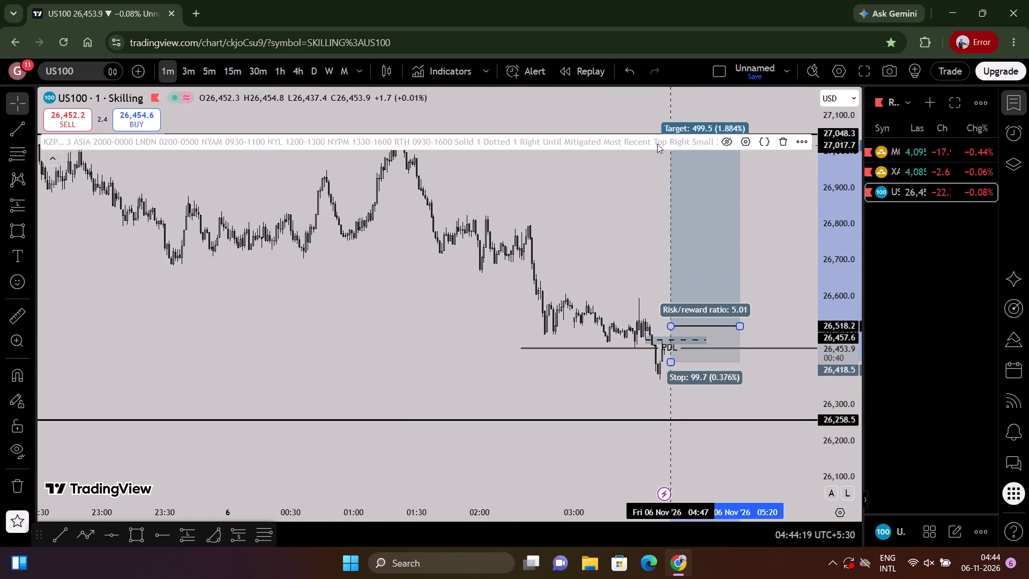
left_click_drag(657, 144, 660, 135)
left_click(613, 226)
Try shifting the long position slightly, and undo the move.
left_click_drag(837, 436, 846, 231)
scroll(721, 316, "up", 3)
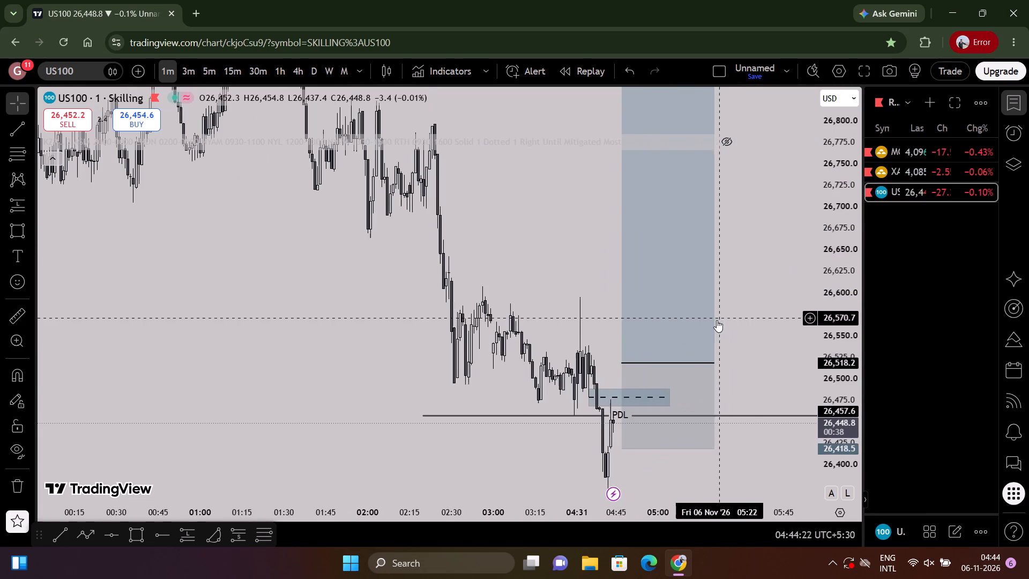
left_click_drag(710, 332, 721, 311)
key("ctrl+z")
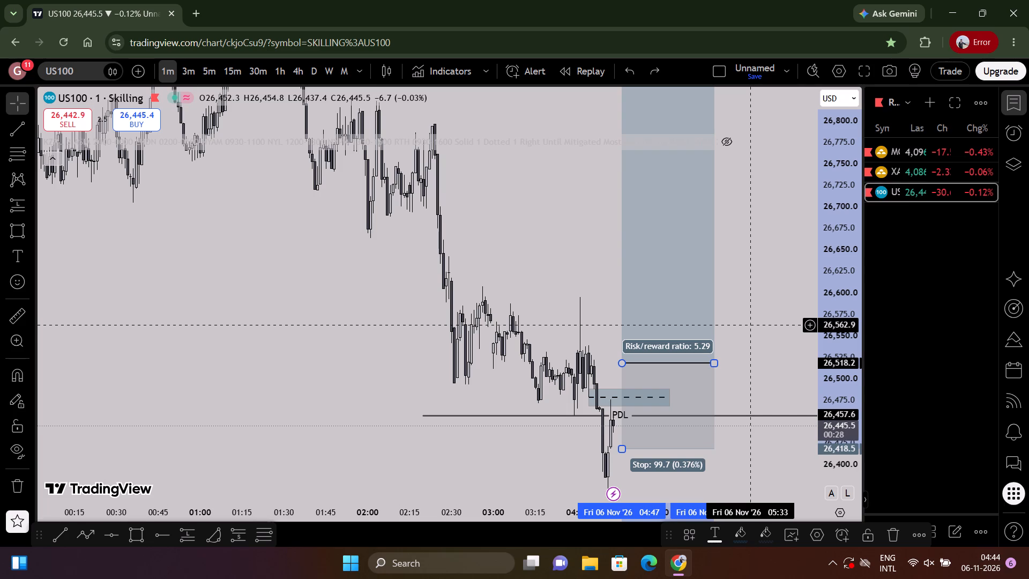
Return US100 to the 5-minute timeframe and examine earlier price history around the 27,048.3 and 26,258.5 levels.
scroll(566, 332, "up", 3)
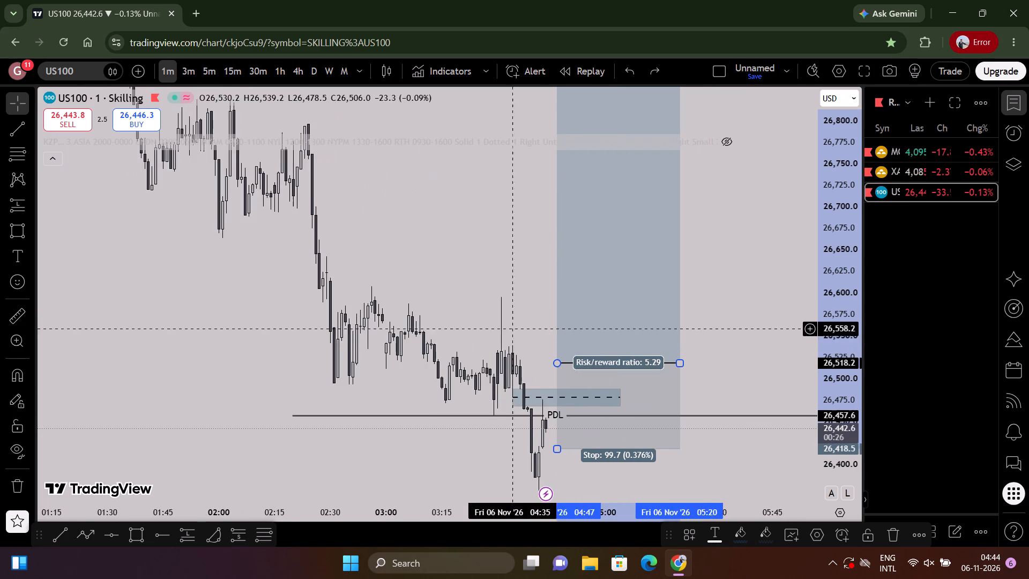
left_click_drag(502, 326, 535, 202)
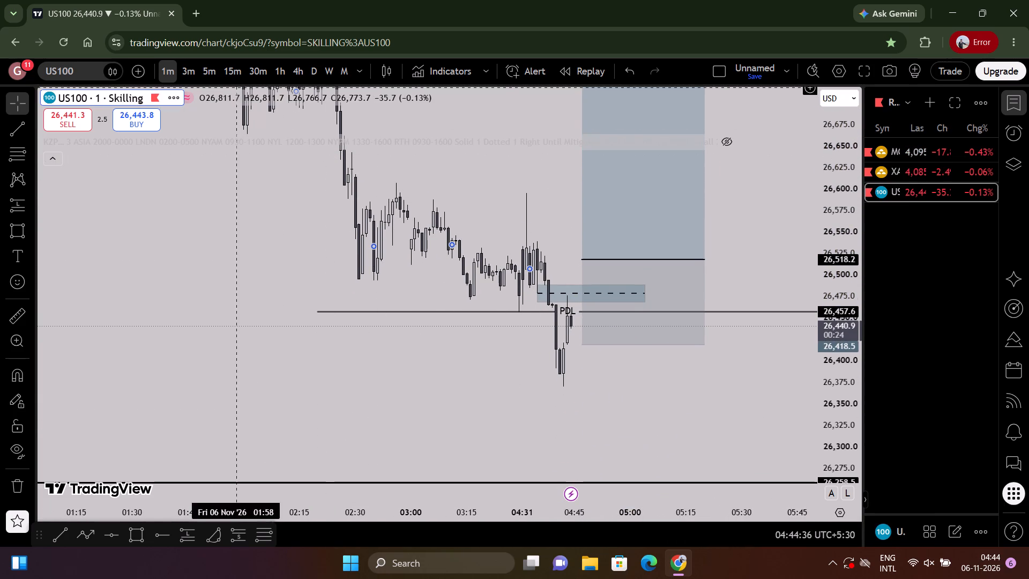
left_click(214, 77)
scroll(652, 393, "down", 14)
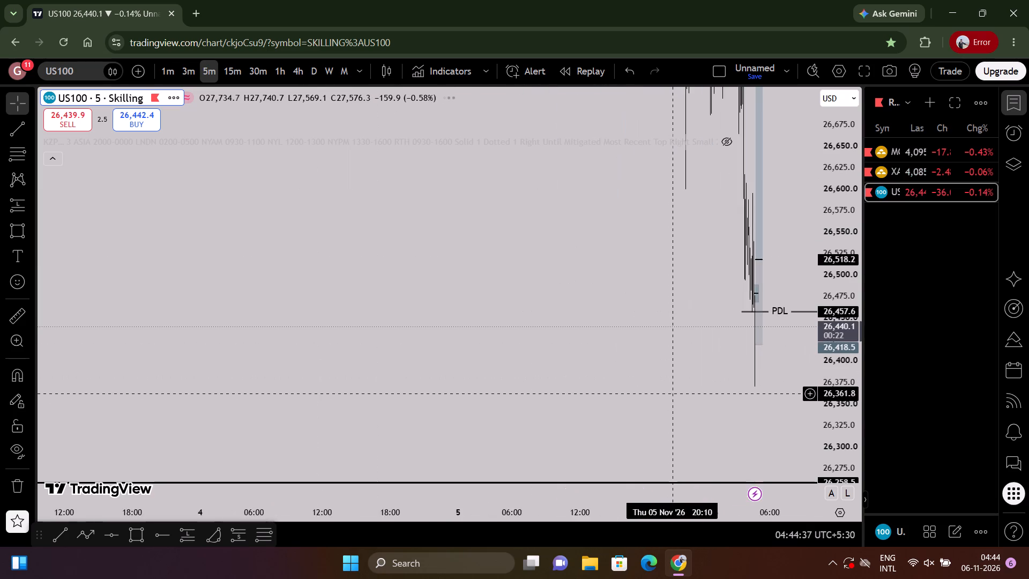
scroll(673, 394, "down", 7)
scroll(673, 394, "up", 20)
scroll(673, 394, "up", 7)
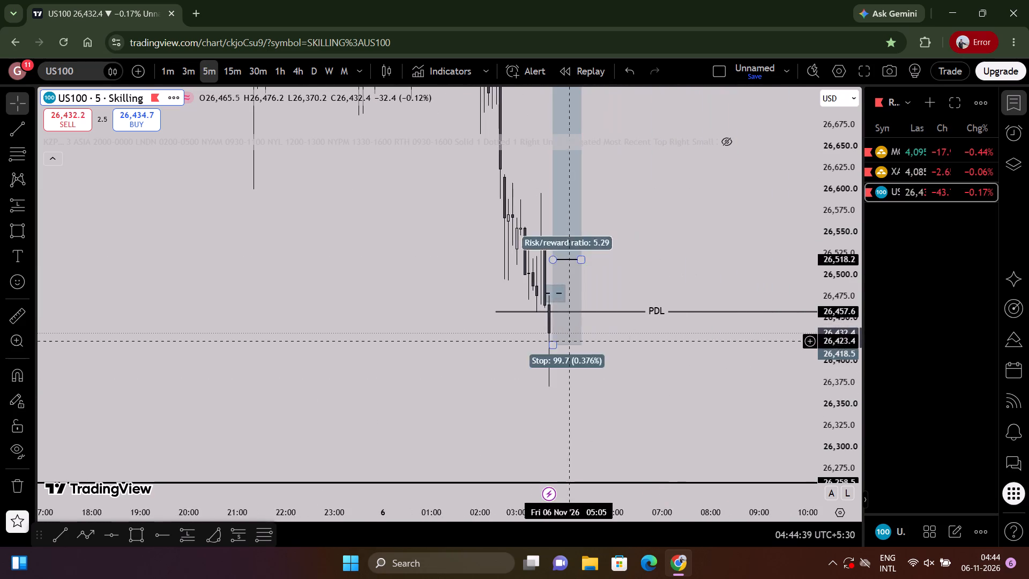
scroll(698, 346, "down", 7)
left_click_drag(854, 303, 732, 568)
scroll(502, 420, "down", 6)
left_click_drag(303, 291, 1028, 303)
left_click_drag(461, 318, 1028, 328)
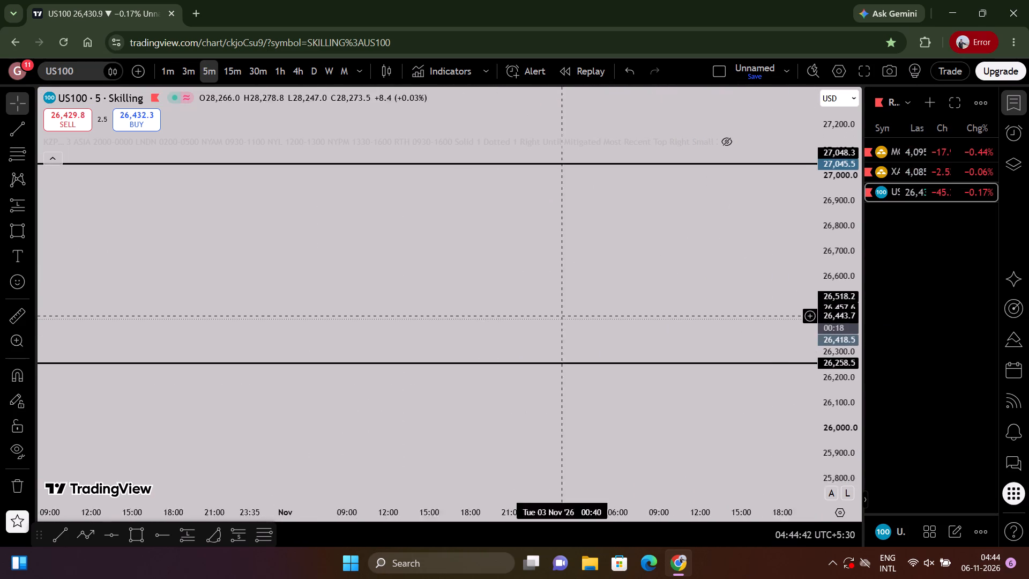
left_click_drag(1028, 328, 1028, 319)
left_click_drag(221, 302, 756, 298)
Switch US100 to the 1-hour timeframe and examine price history back to mid-April around the 26,258.5 level.
left_click(230, 69)
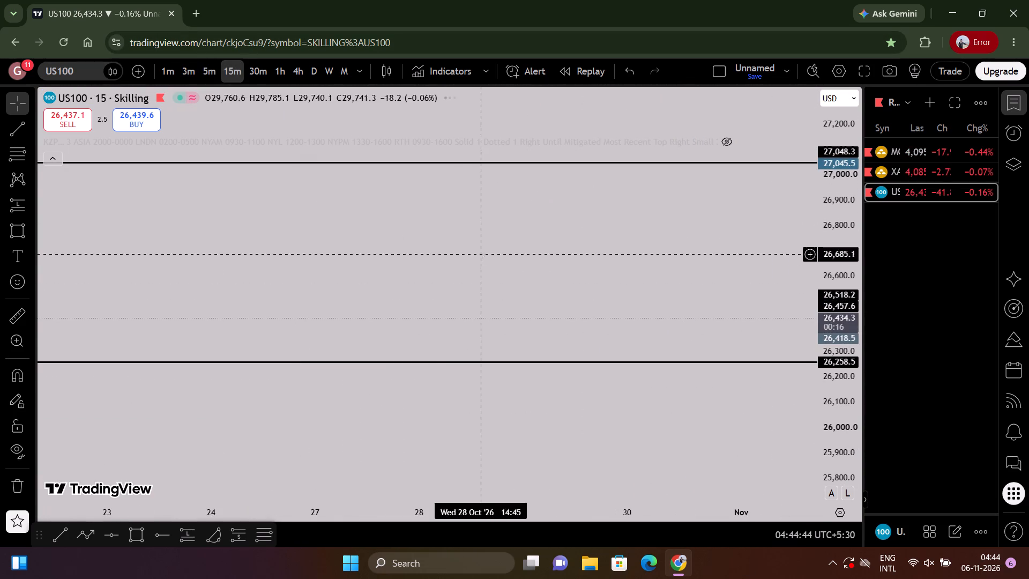
left_click(250, 68)
left_click(275, 72)
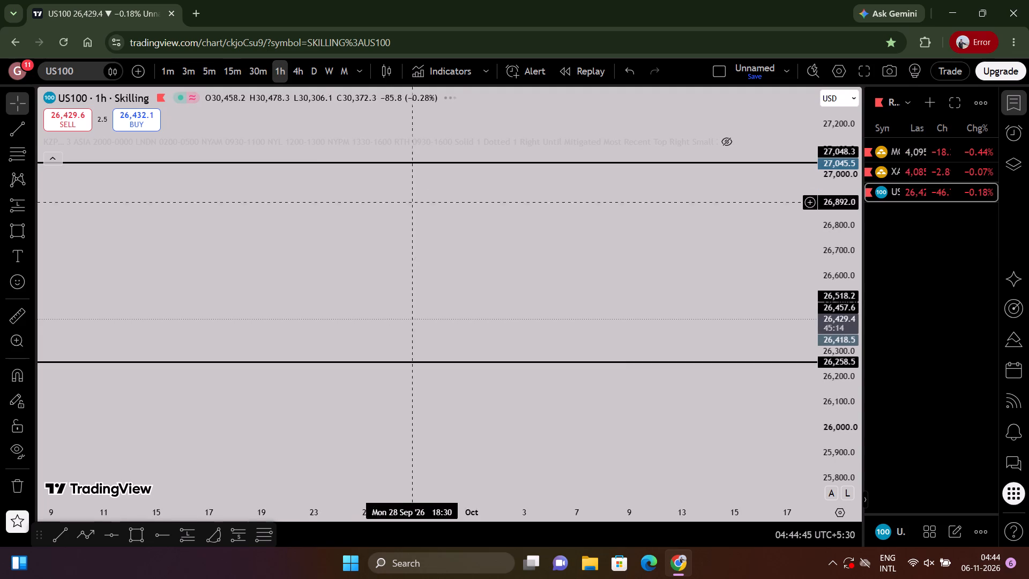
scroll(568, 320, "down", 7)
left_click_drag(378, 293, 1028, 401)
left_click_drag(834, 236, 809, 432)
left_click_drag(249, 399, 400, 413)
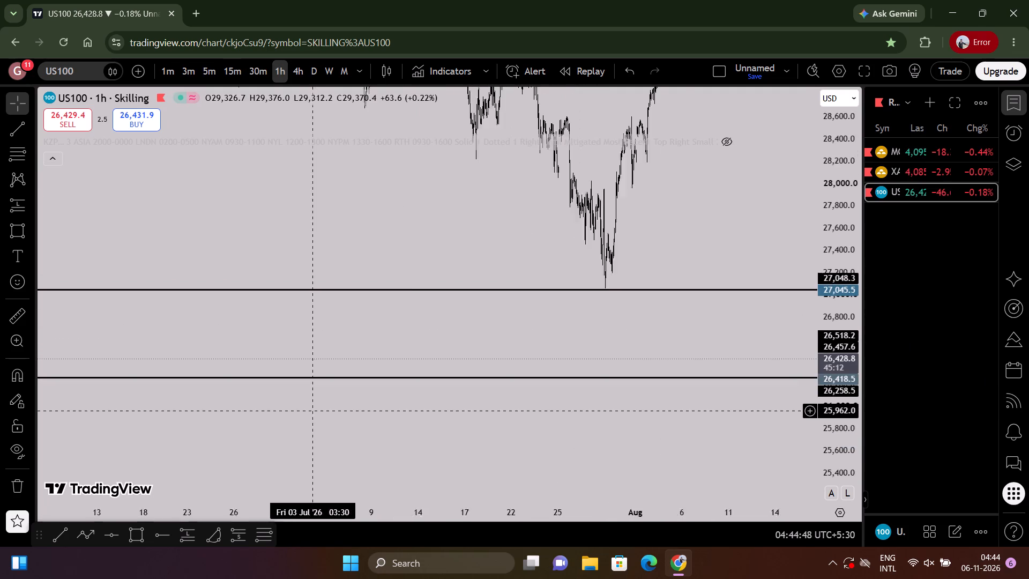
left_click_drag(400, 413, 988, 414)
left_click_drag(441, 411, 774, 402)
left_click_drag(836, 454, 824, 218)
scroll(627, 321, "up", 4)
left_click_drag(531, 351, 861, 203)
scroll(678, 241, "up", 10)
left_click_drag(823, 435, 849, 249)
scroll(652, 284, "up", 3)
left_click_drag(396, 312, 402, 315)
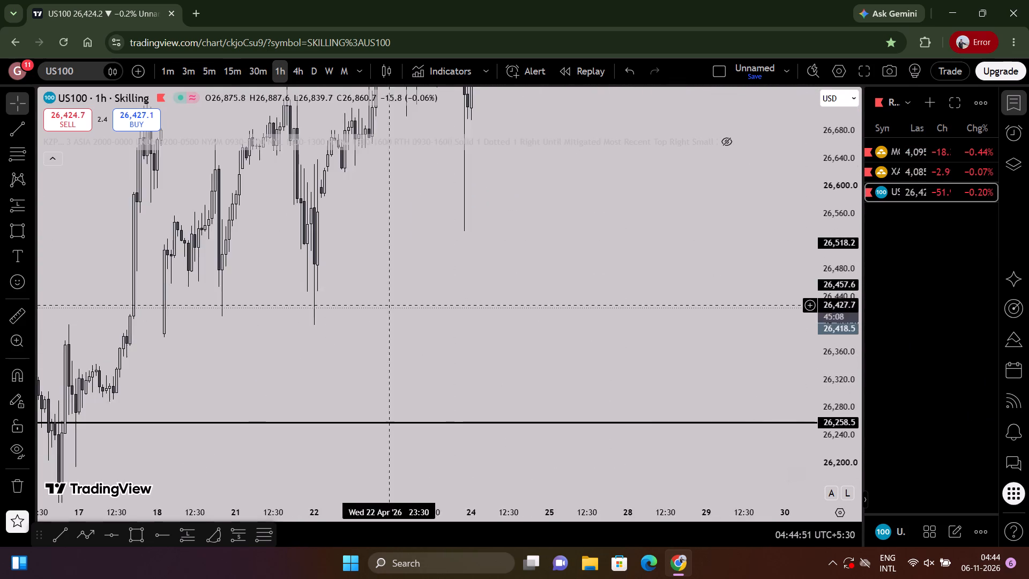
left_click_drag(402, 315, 793, 306)
scroll(751, 313, "up", 4)
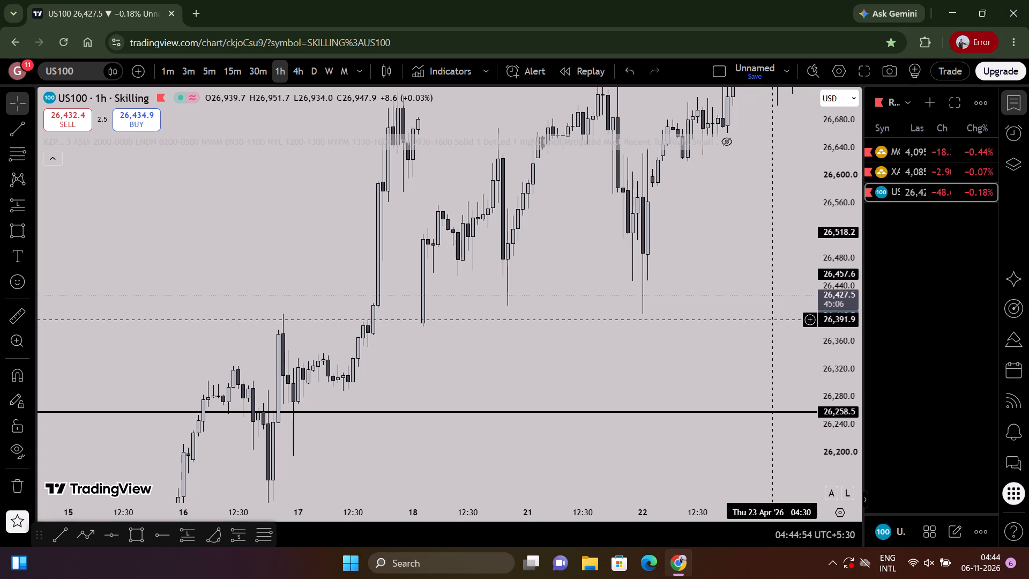
left_click_drag(765, 326, 556, 337)
Reset the chart view, return US100 to the 5-minute timeframe, and examine current price around the PDL line and long position.
right_click(482, 338)
left_click(596, 210)
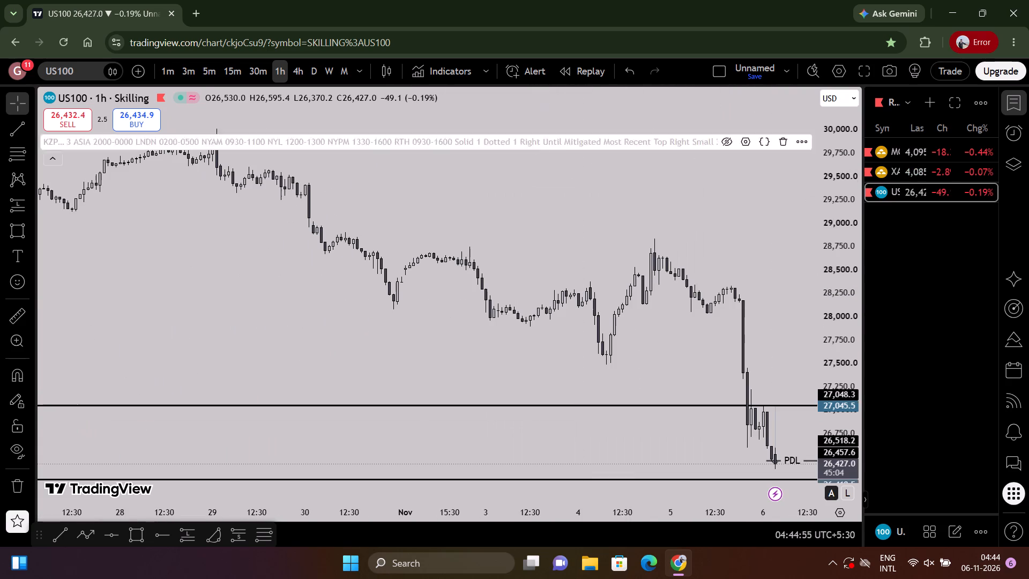
left_click(212, 74)
left_click_drag(841, 484, 854, 408)
left_click_drag(707, 429, 646, 139)
left_click_drag(843, 422, 825, 184)
scroll(807, 311, "up", 8)
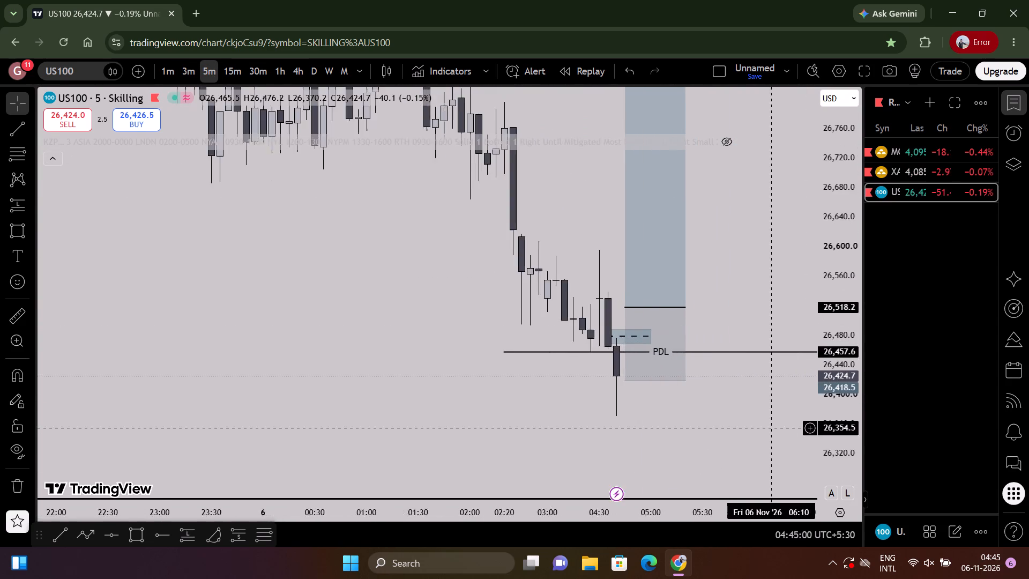
scroll(763, 433, "up", 3)
left_click_drag(760, 436, 781, 422)
scroll(624, 338, "down", 6)
Switch US100 to the 1-minute timeframe and examine recent candles around the PDL line, the shaded zone and the long position.
left_click(175, 71)
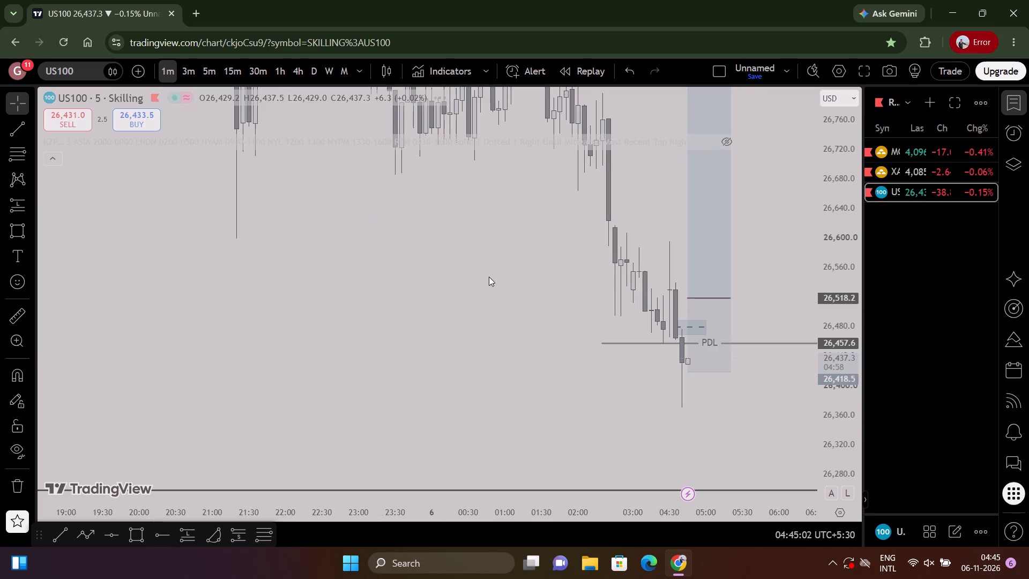
scroll(765, 422, "down", 3)
left_click_drag(769, 421, 740, 369)
left_click_drag(839, 410, 808, 187)
scroll(635, 359, "up", 2)
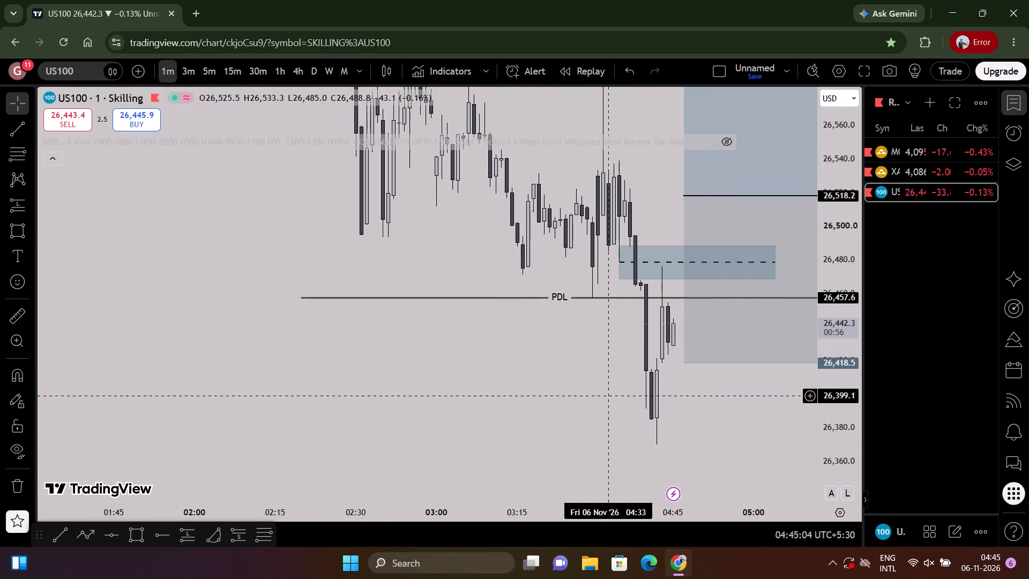
left_click_drag(600, 399, 533, 439)
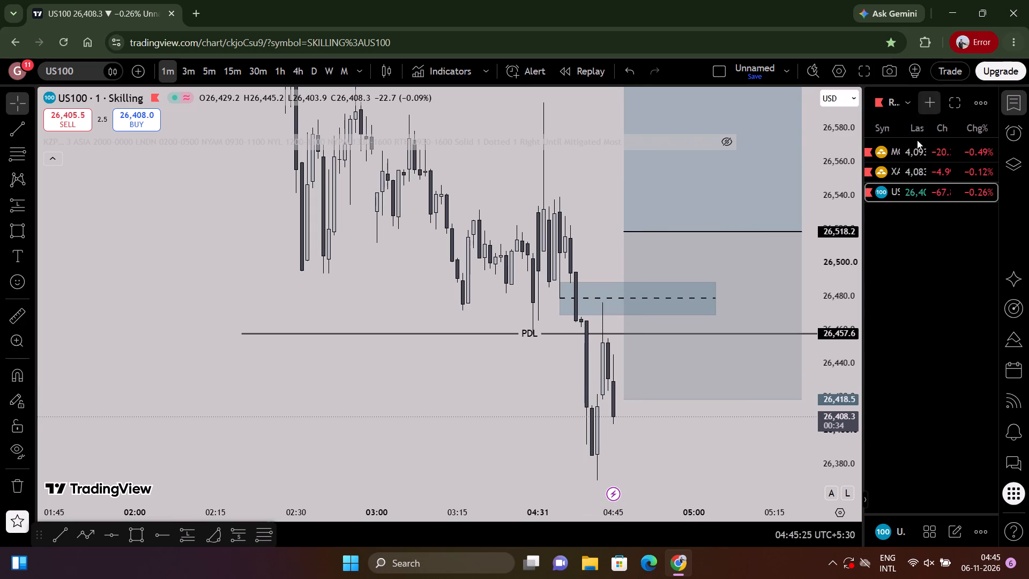
Open XAUUSD on the 5-minute timeframe and examine current price relative to the NY AM Low and 4H FVG levels.
left_click(910, 172)
scroll(677, 303, "down", 5)
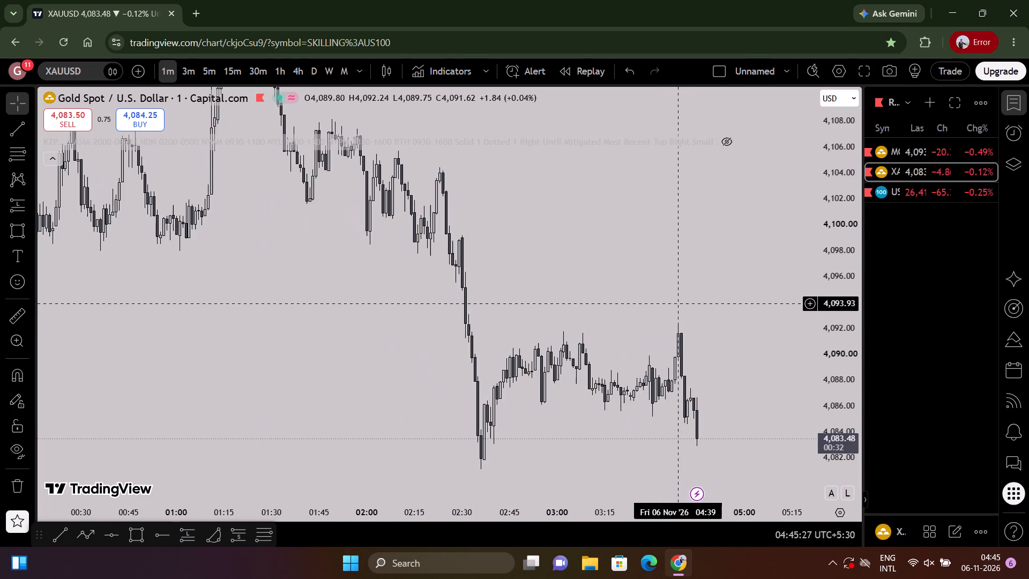
left_click_drag(616, 288, 586, 168)
left_click(210, 66)
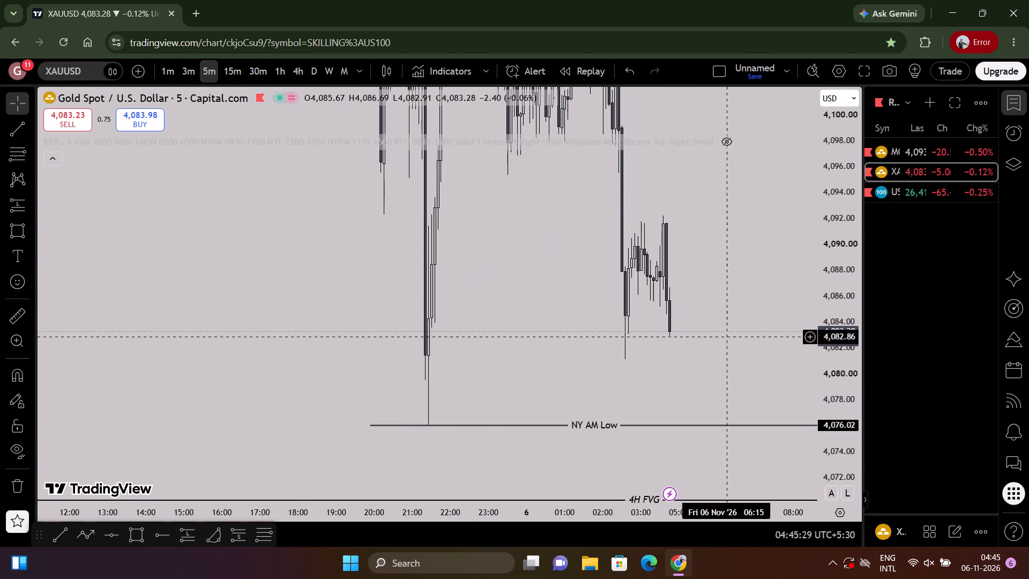
left_click_drag(826, 316, 781, 406)
scroll(730, 382, "up", 3)
left_click_drag(710, 339, 704, 360)
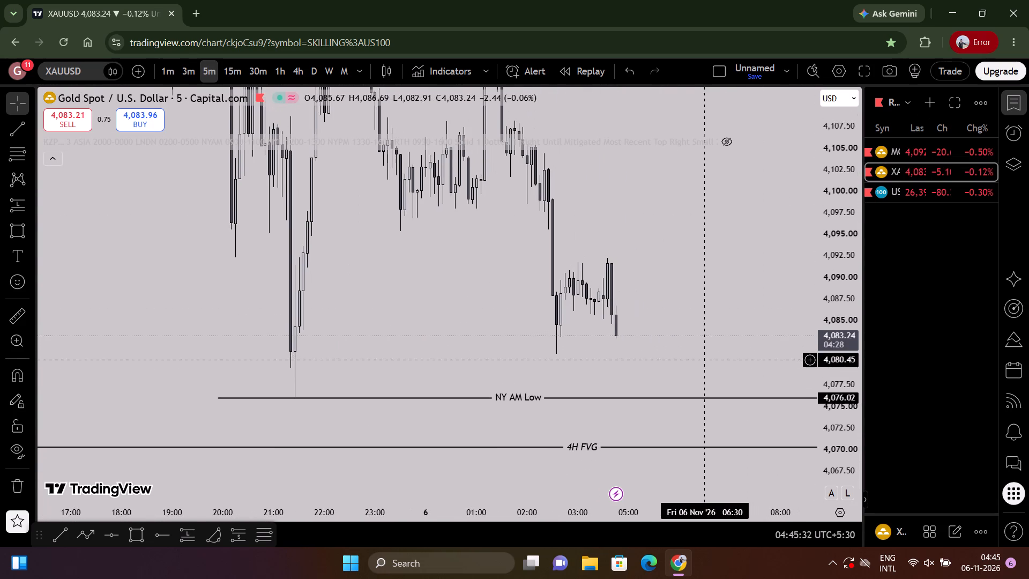
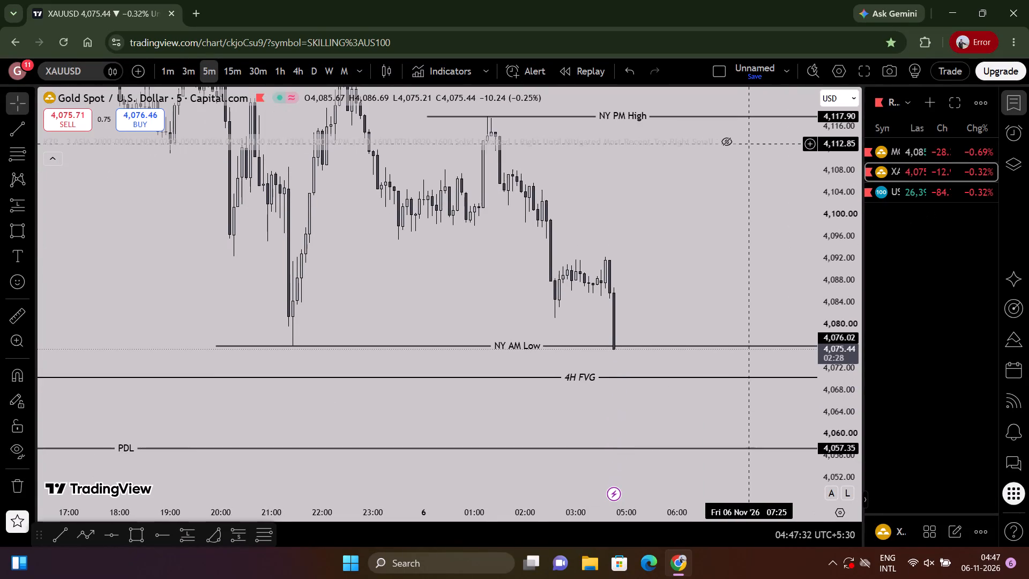
Examine XAUUSD 5-minute price action between the PDL, 4H FVG and NY AM Low levels and the NY PM High and PDH above.
scroll(750, 235, "down", 11)
scroll(741, 275, "up", 5)
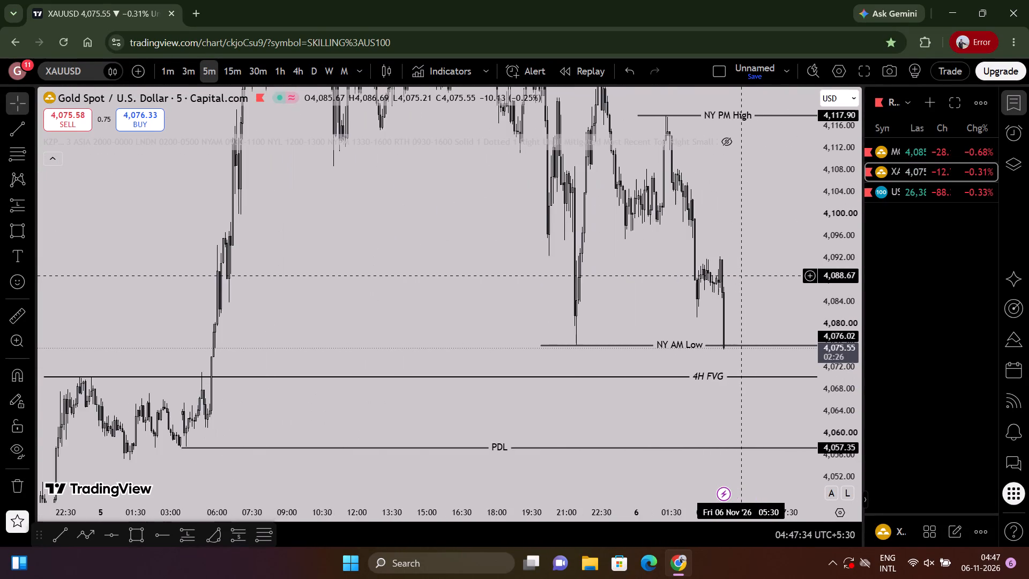
left_click_drag(740, 276, 736, 236)
scroll(718, 258, "down", 5)
scroll(577, 296, "up", 3)
left_click_drag(554, 295, 595, 226)
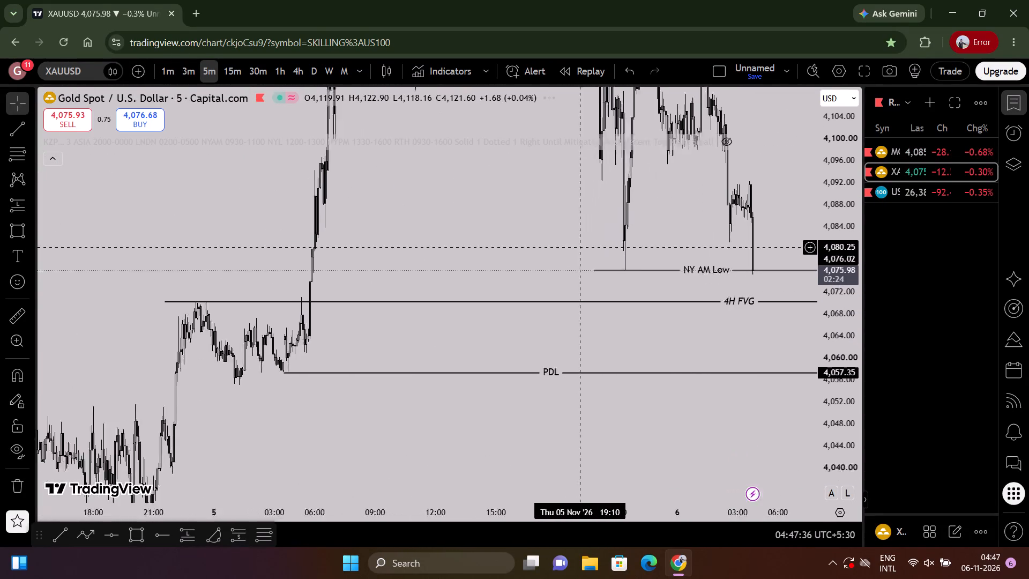
left_click_drag(595, 226, 692, 175)
scroll(689, 217, "down", 2)
scroll(647, 302, "up", 2)
left_click_drag(653, 328, 584, 367)
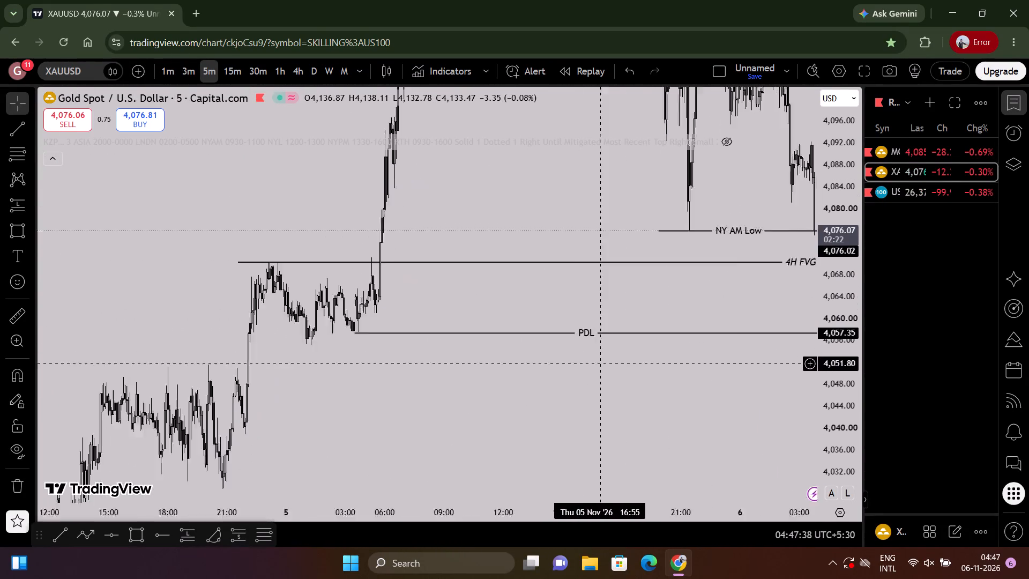
left_click_drag(584, 367, 486, 504)
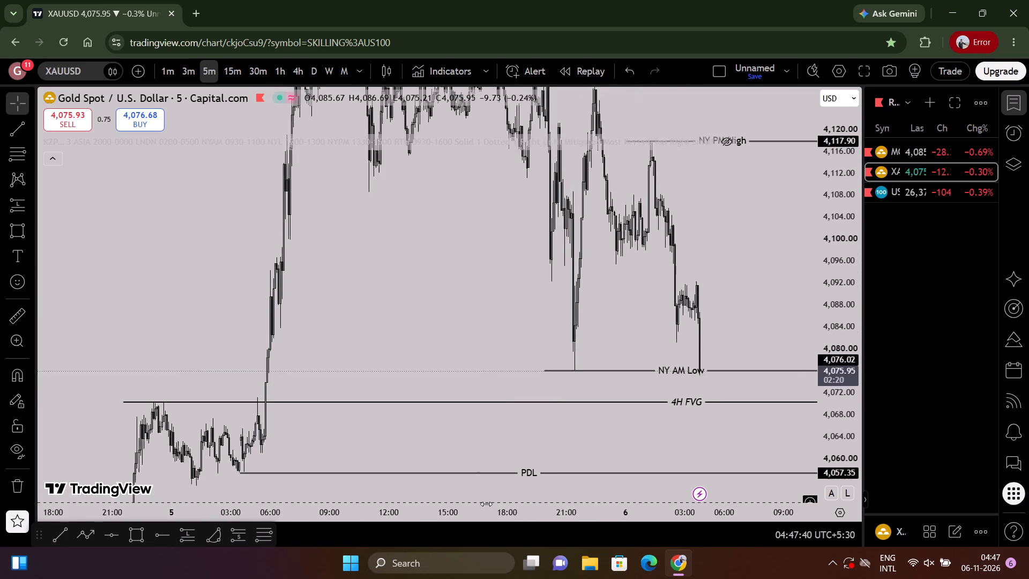
left_click_drag(486, 504, 464, 448)
scroll(686, 369, "up", 5)
left_click_drag(721, 257, 702, 510)
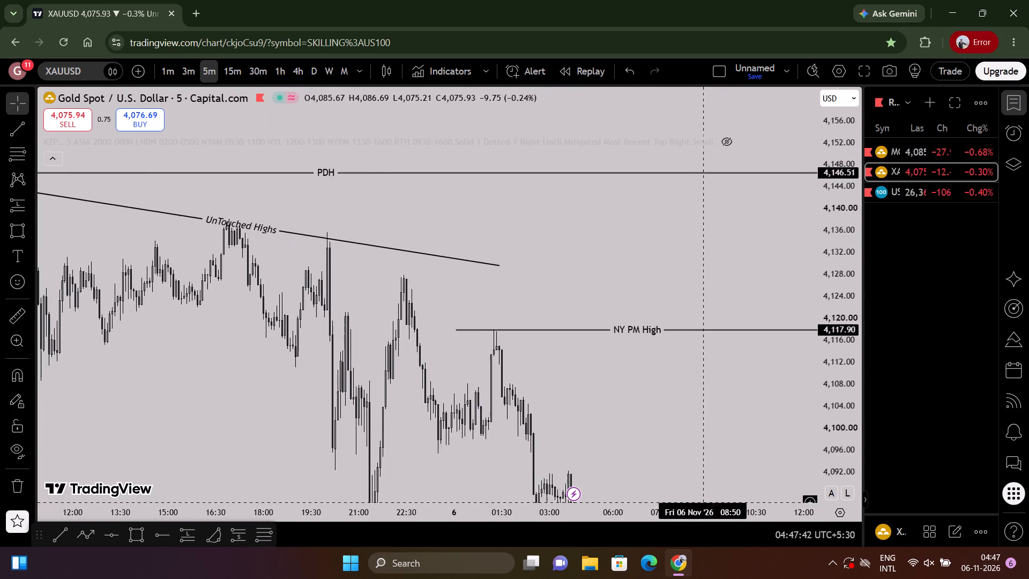
Draw a trend line beneath the XAUUSD lows from about 3,865.5 on 31 October to about 3,927 on 5 November.
scroll(714, 458, "down", 6)
left_click_drag(830, 384, 779, 456)
left_click_drag(747, 431, 716, 18)
scroll(709, 118, "down", 13)
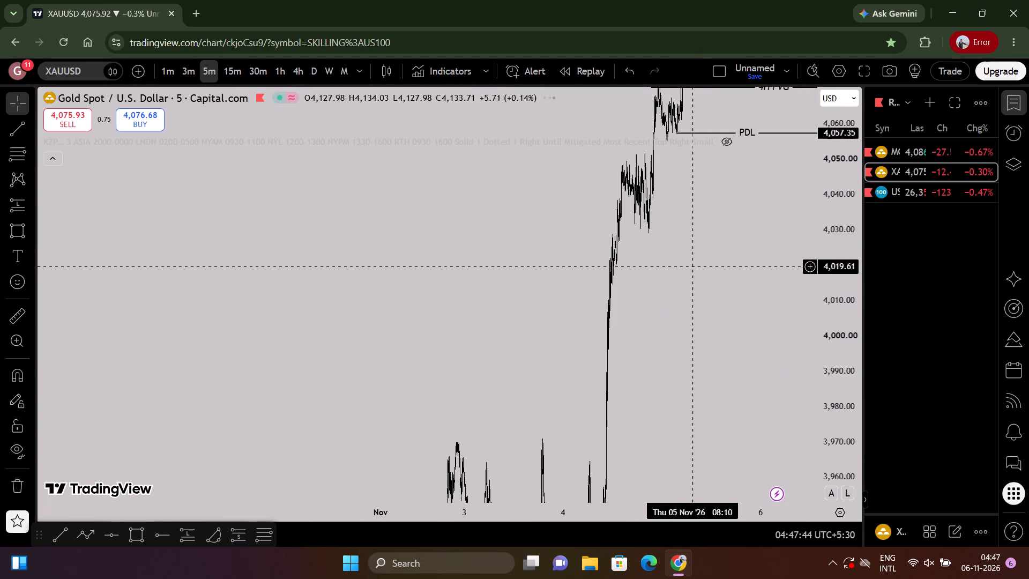
scroll(706, 246, "up", 10)
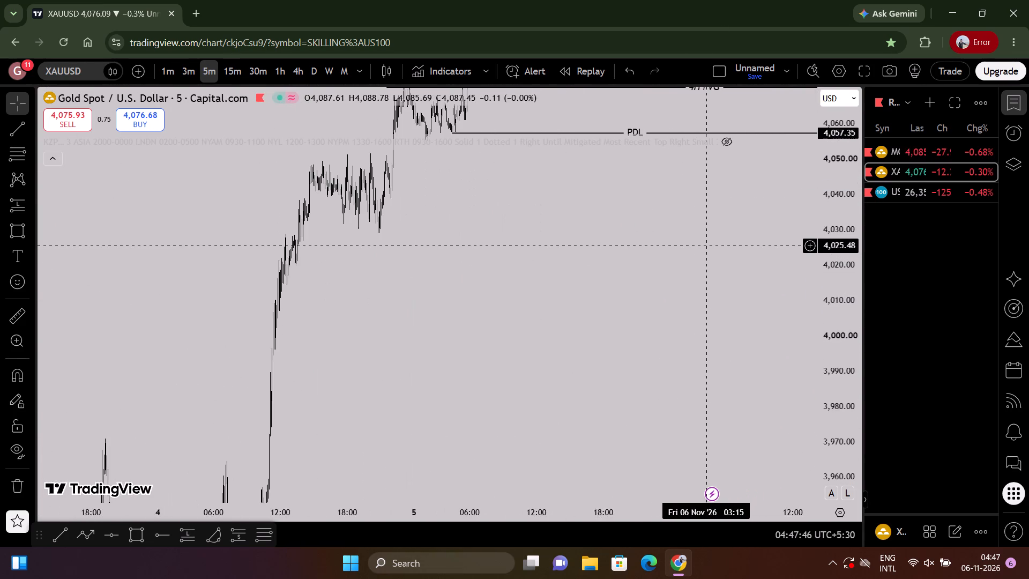
left_click_drag(704, 241, 704, 339)
scroll(690, 336, "down", 5)
left_click_drag(693, 348, 726, 114)
scroll(759, 221, "down", 7)
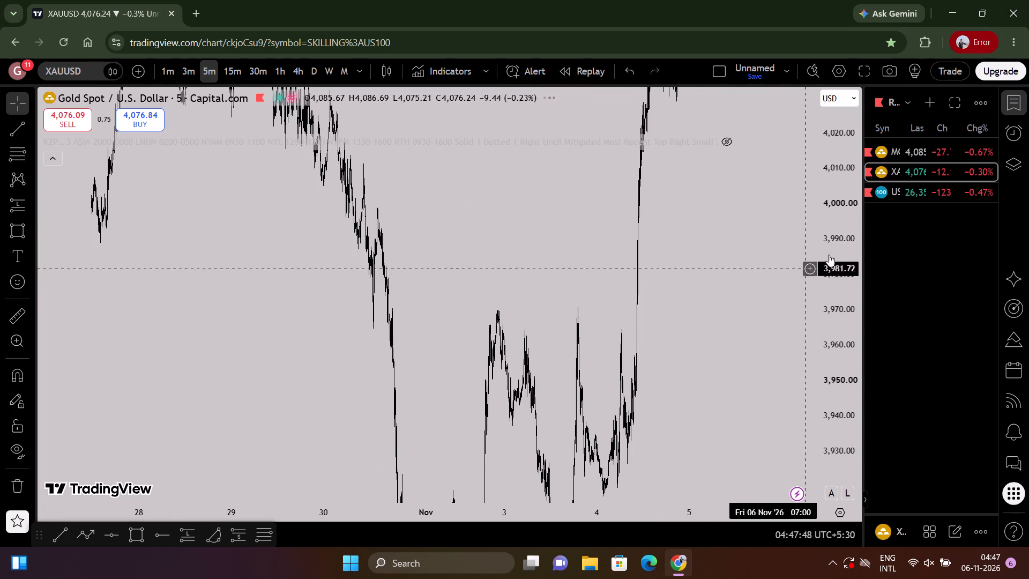
left_click_drag(844, 241, 788, 444)
scroll(746, 388, "down", 6)
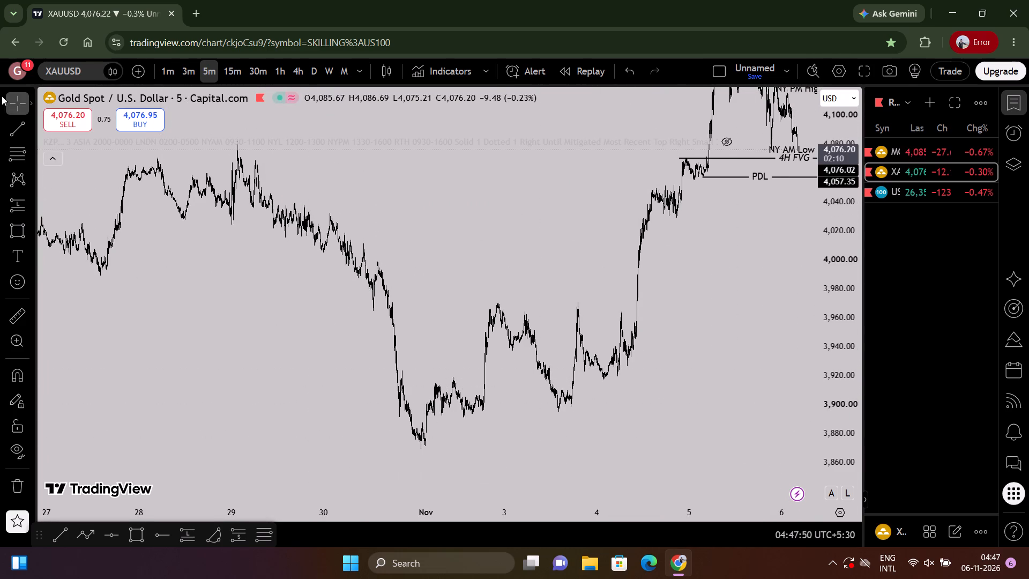
left_click(11, 132)
left_click_drag(419, 455, 438, 446)
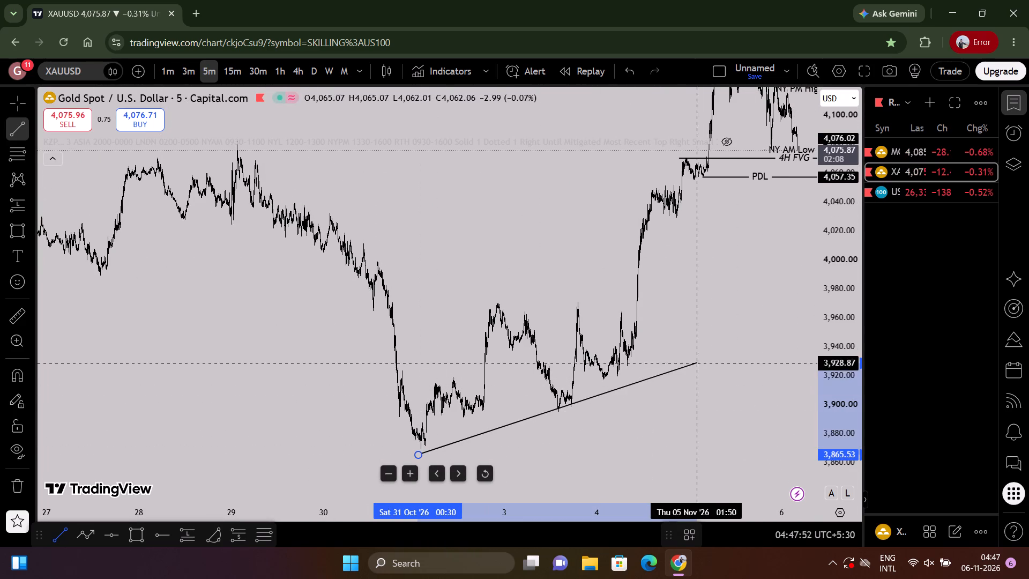
left_click(705, 365)
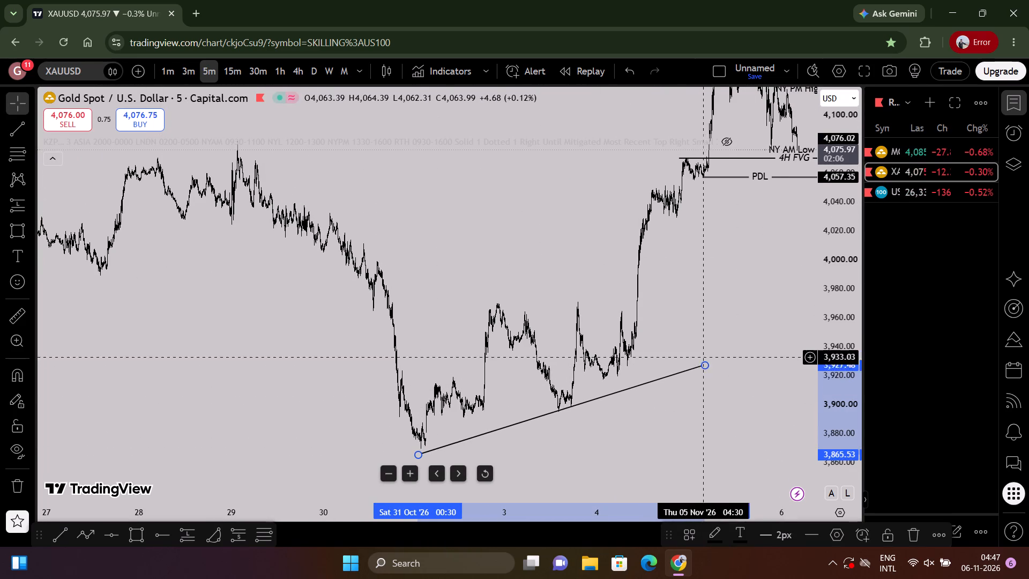
Examine current XAUUSD price on the 5-minute chart against the PDH, NY PM High, NY AM Low, 4H FVG and PDL levels.
left_click_drag(701, 330, 672, 328)
left_click_drag(669, 322, 609, 402)
left_click_drag(754, 326, 763, 480)
left_click_drag(829, 484, 823, 286)
scroll(780, 316, "up", 10)
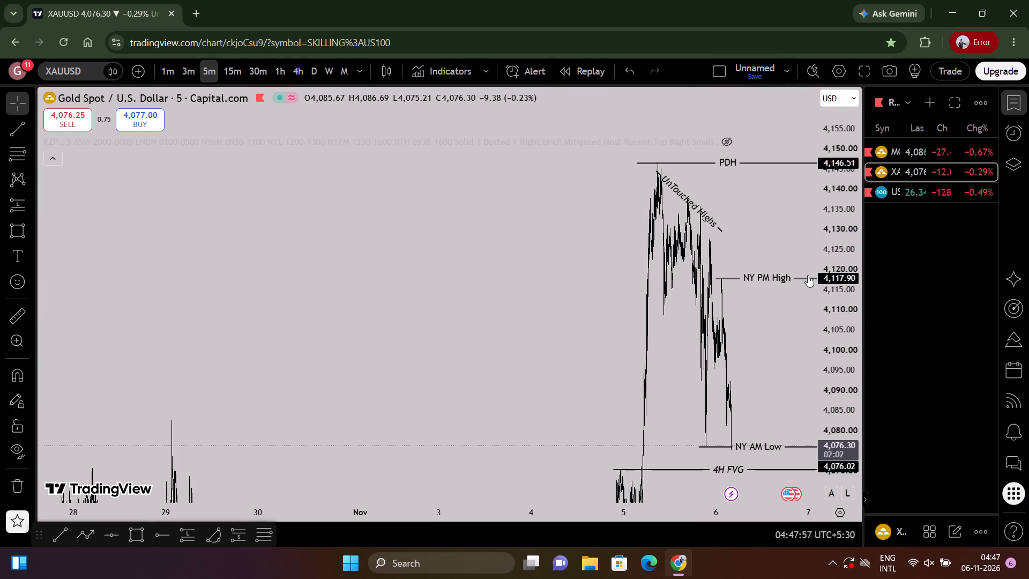
left_click_drag(702, 363, 868, 184)
scroll(783, 246, "up", 15)
left_click_drag(823, 365, 818, 132)
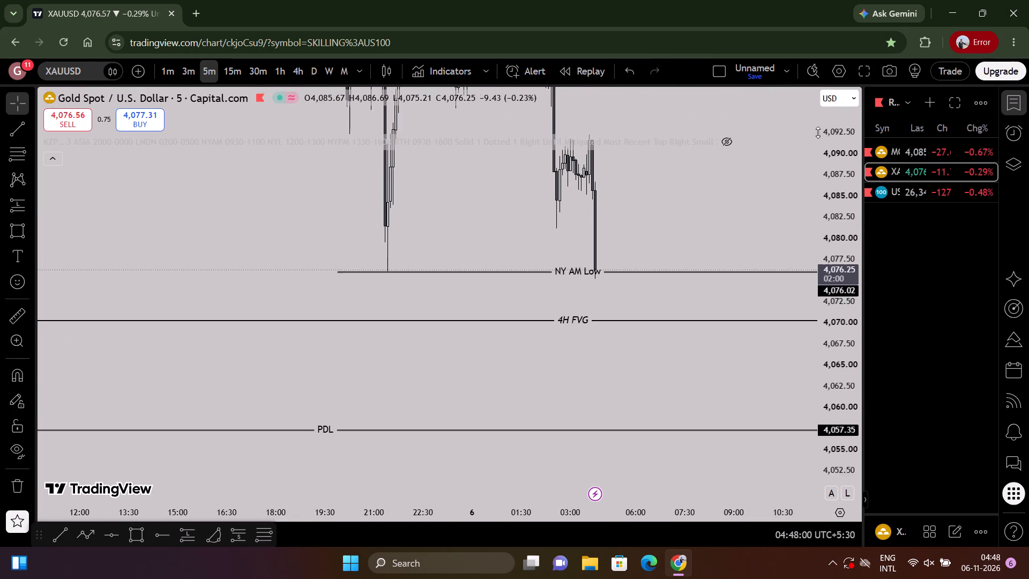
left_click_drag(818, 132, 731, 433)
scroll(714, 410, "down", 10)
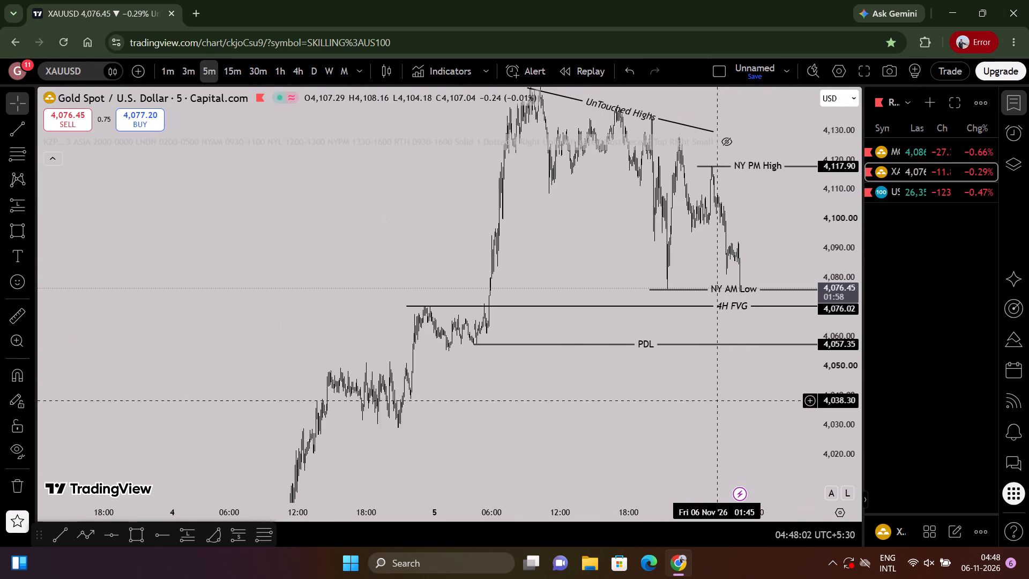
left_click_drag(824, 423, 813, 294)
scroll(784, 244, "up", 13)
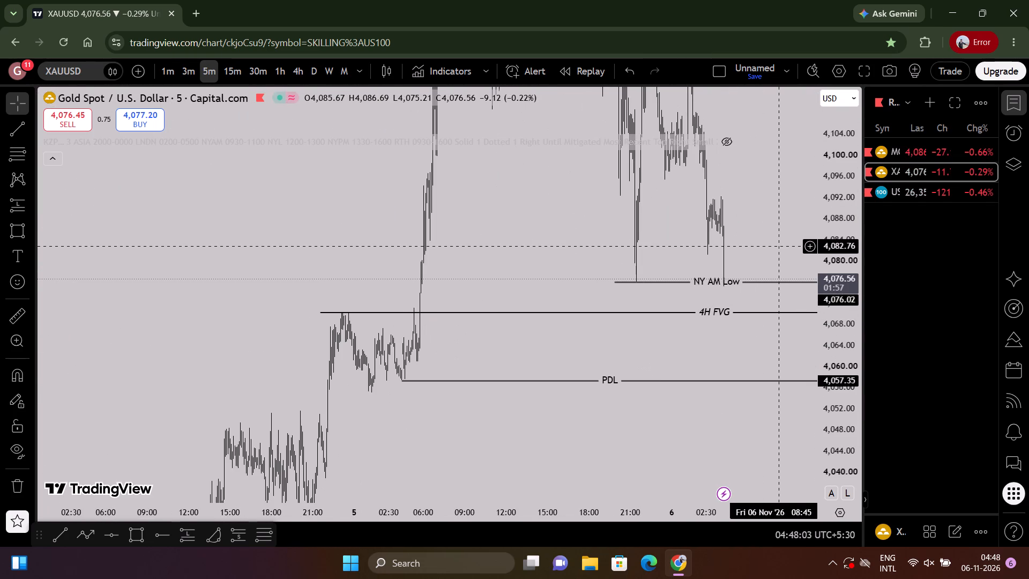
left_click_drag(720, 229, 735, 363)
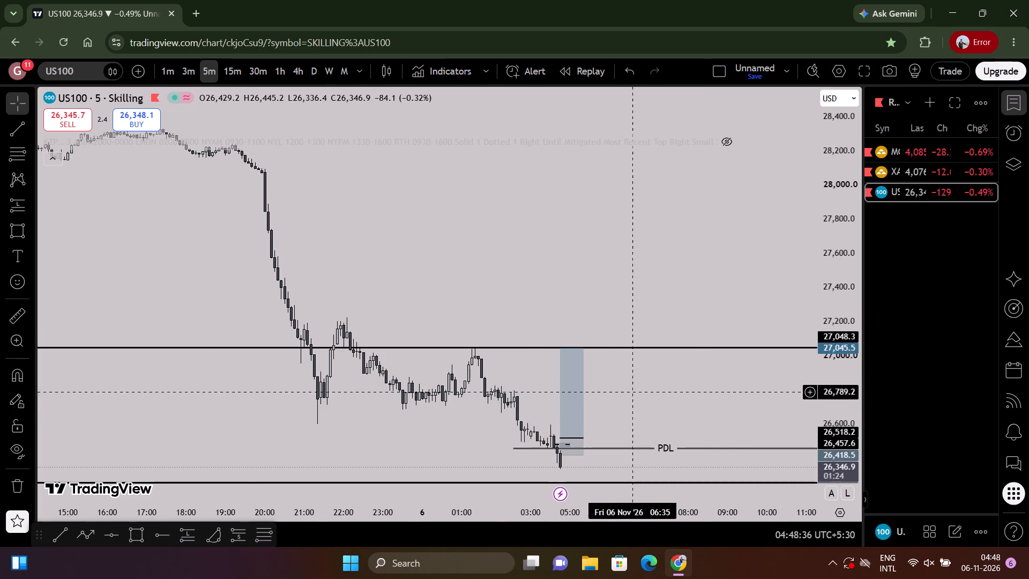
Delete the long position and the small shaded zone near the PDL line from the US100 5-minute chart.
left_click_drag(655, 411, 691, 237)
scroll(682, 233, "down", 4)
left_click_drag(835, 462, 816, 116)
scroll(735, 201, "up", 10)
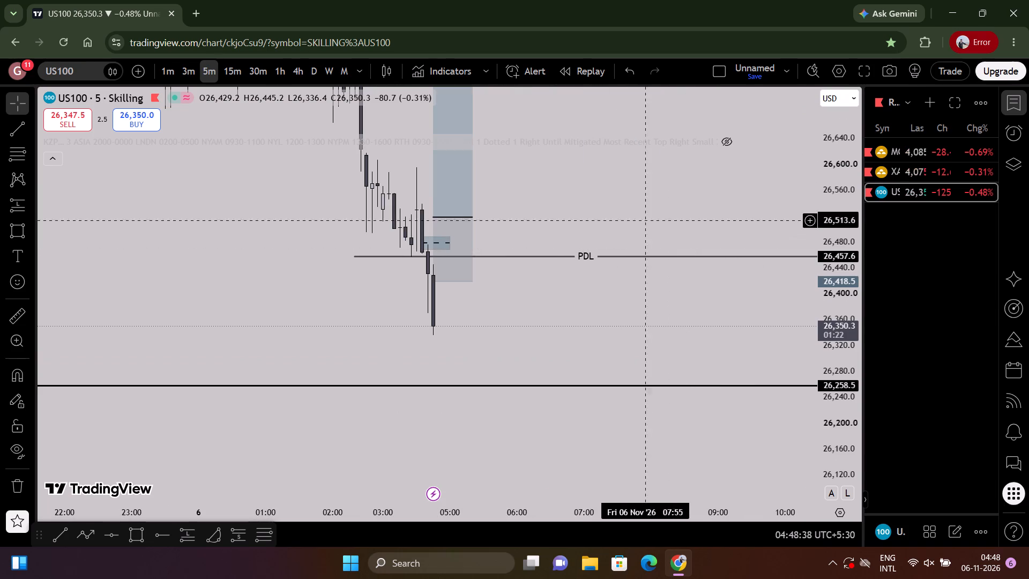
left_click(472, 201)
key("Delete")
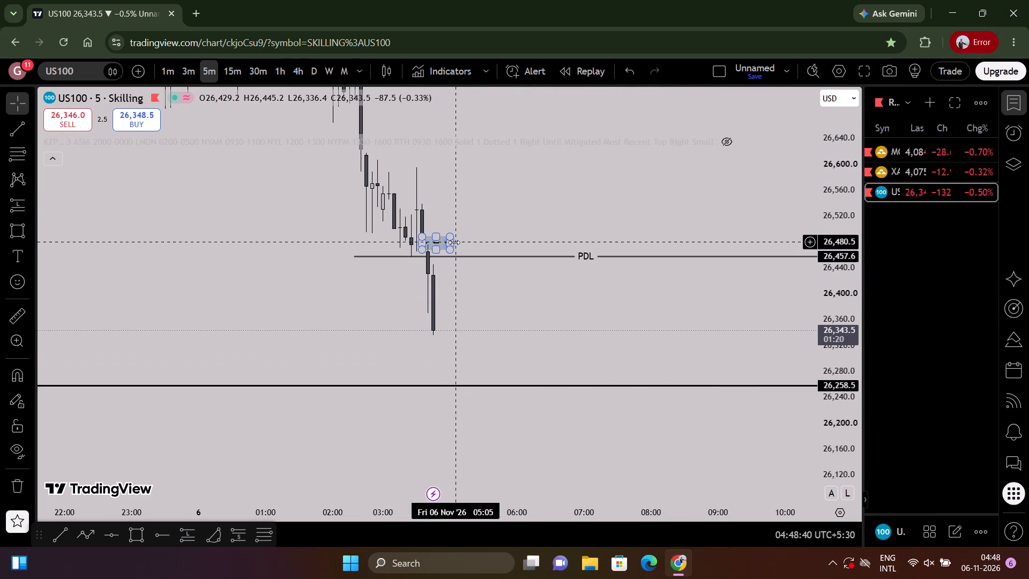
left_click(454, 242)
key("Delete")
Draw a thin rectangle zone over the US100 PDL line, from 04:30 to about 07:00, with its upper edge at about 26,465.
left_click_drag(529, 301, 533, 337)
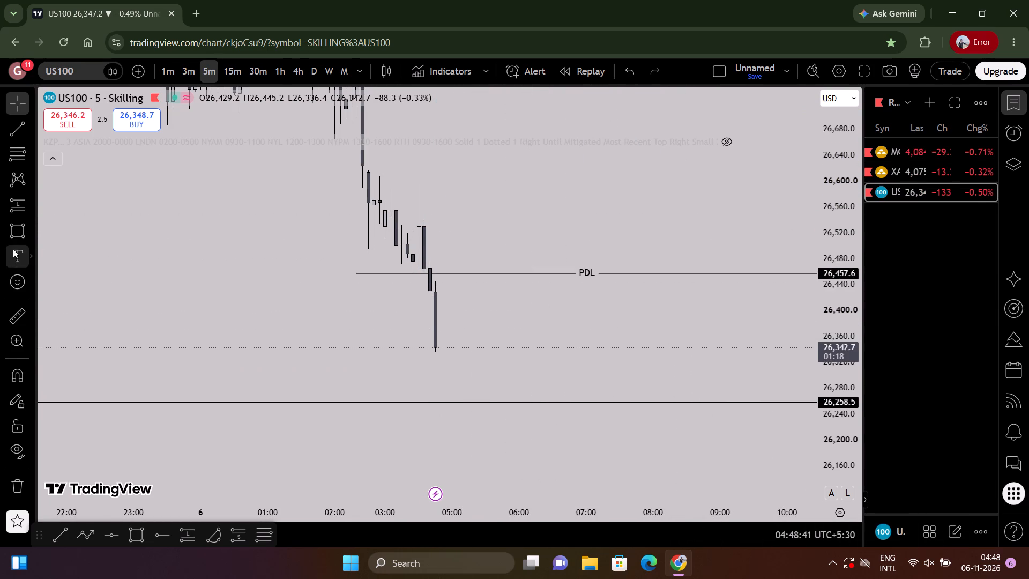
left_click(10, 239)
left_click(420, 269)
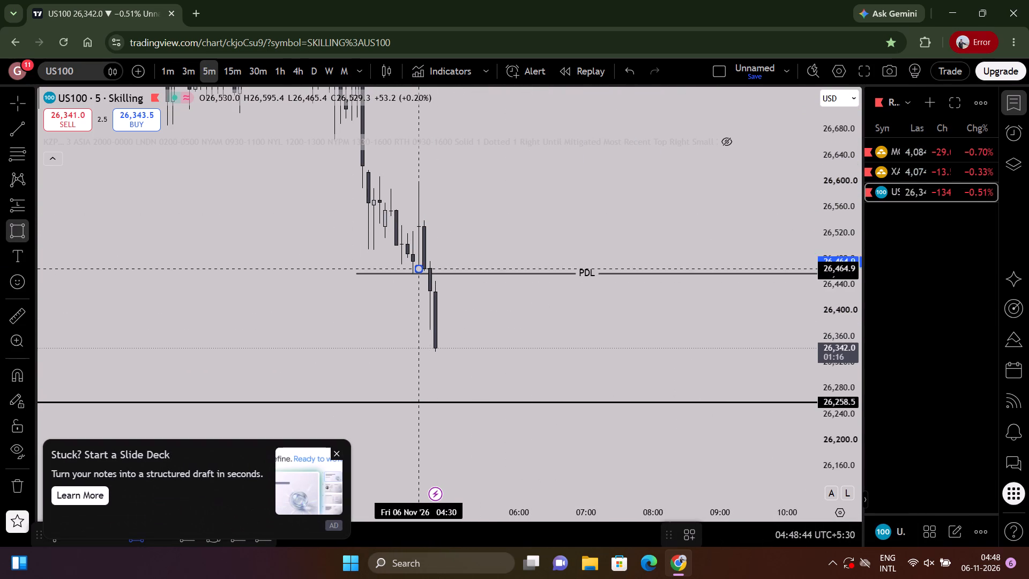
left_click(594, 280)
left_click_drag(581, 305, 584, 310)
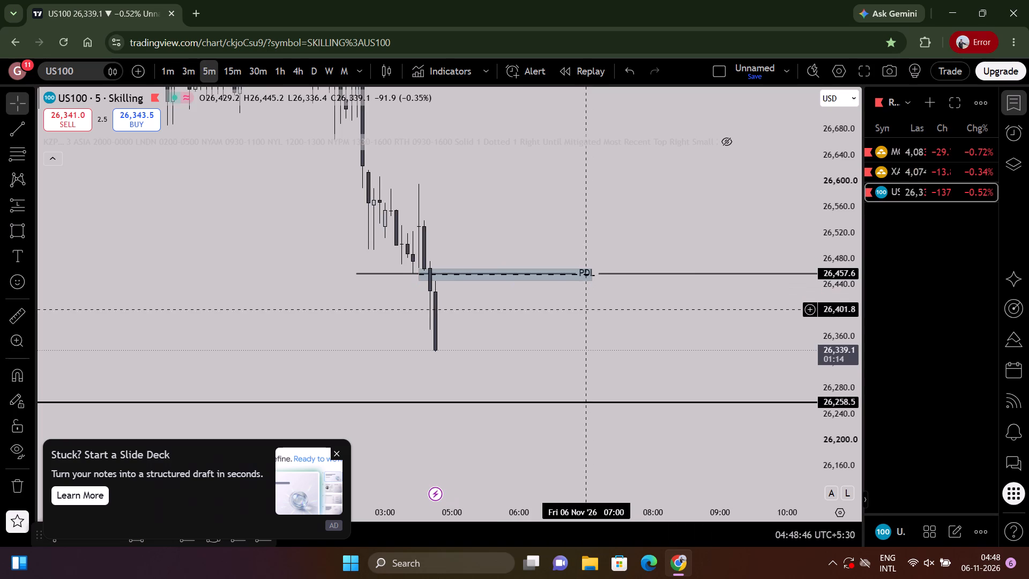
scroll(583, 307, "down", 5)
scroll(624, 325, "up", 3)
left_click_drag(588, 355, 619, 316)
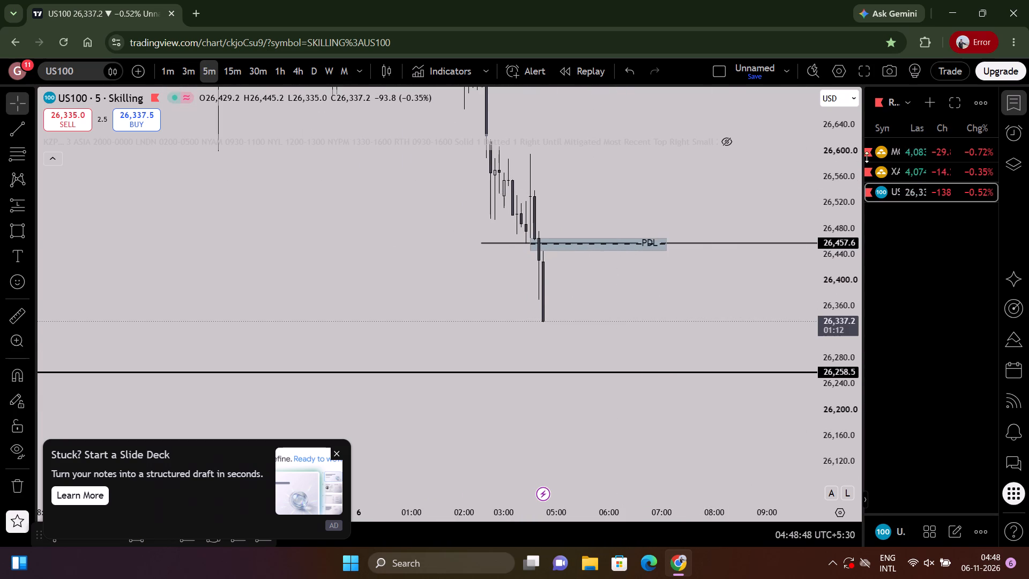
Switch to XAUUSD and examine the latest 5-minute candles around the NY AM Low and 4H FVG levels.
left_click(913, 169)
left_click_drag(608, 351, 675, 188)
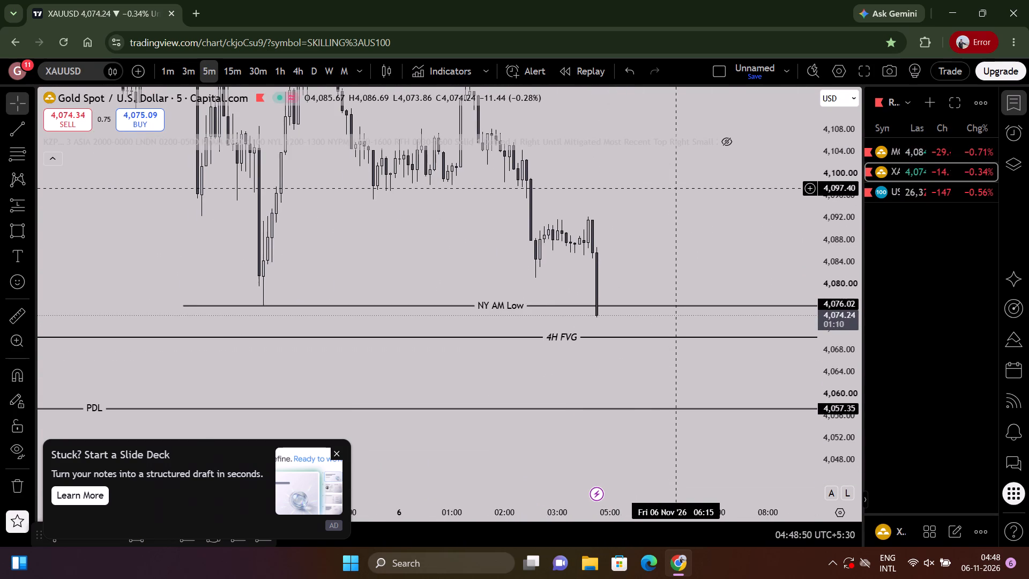
scroll(642, 197, "down", 5)
scroll(620, 255, "down", 7)
scroll(621, 256, "up", 8)
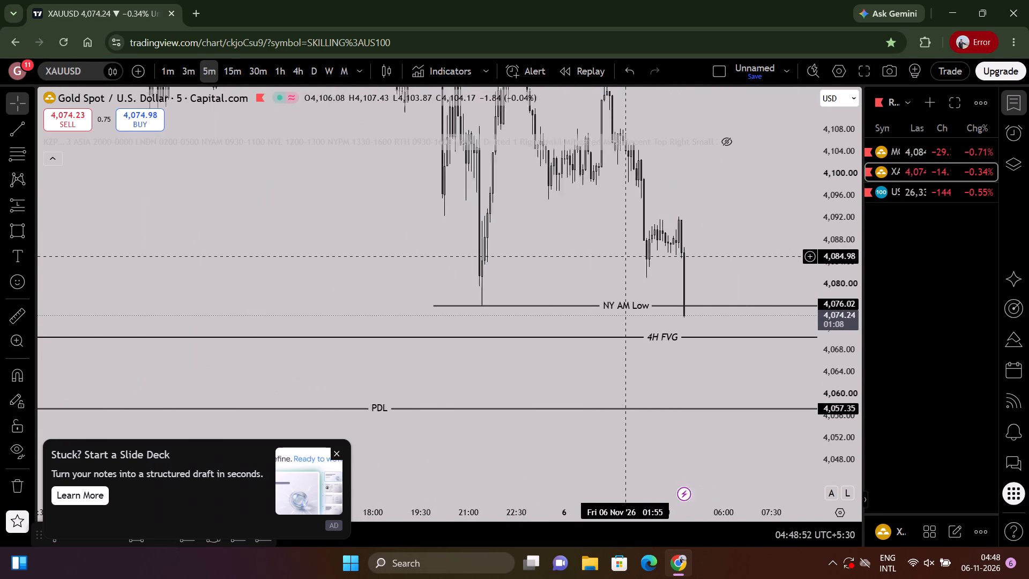
scroll(626, 256, "up", 2)
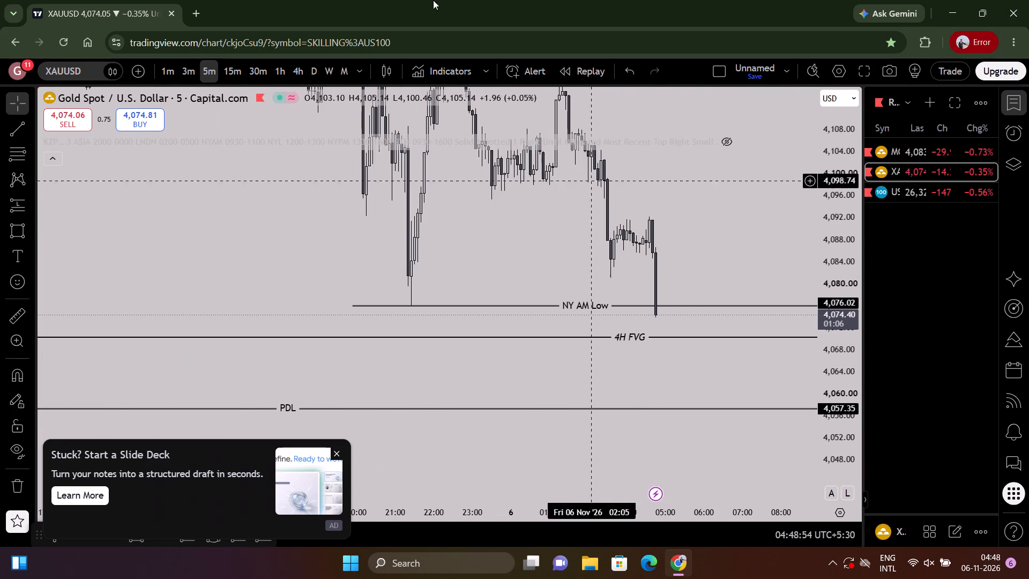
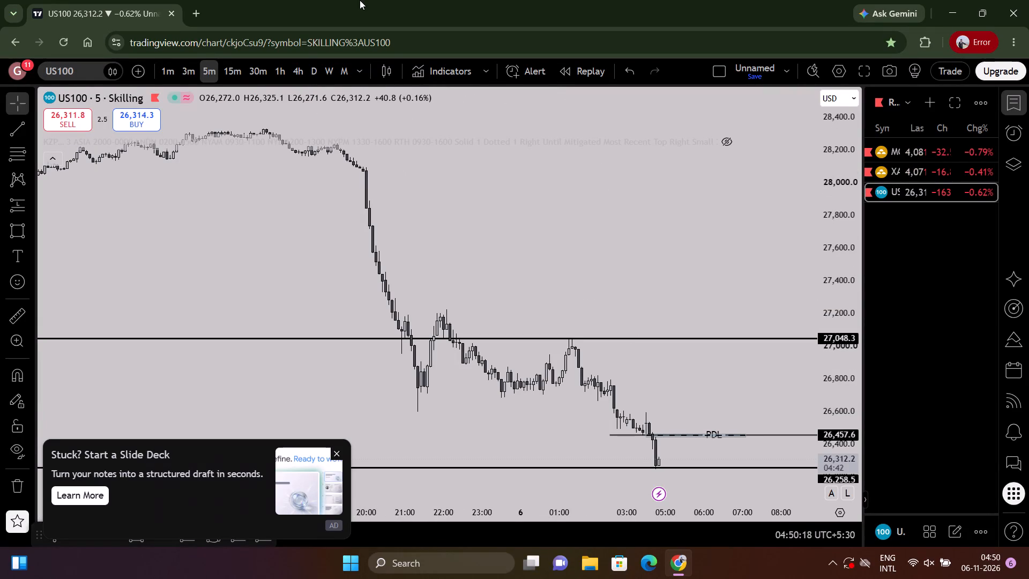
Examine US100's earlier history and latest candles on the 5-minute chart between the PDL and the 26,258.5 level.
scroll(264, 57, "down", 20)
scroll(264, 57, "down", 3)
left_click_drag(514, 422, 554, 244)
scroll(560, 246, "down", 19)
left_click_drag(503, 394, 1026, 385)
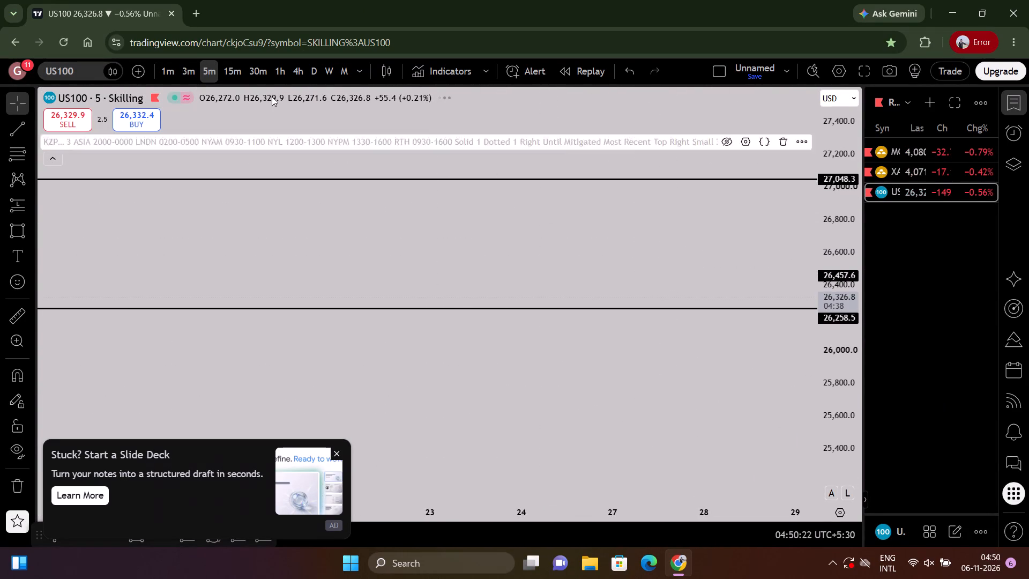
left_click_drag(571, 339, 431, 382)
scroll(546, 363, "up", 13)
left_click_drag(722, 354, 284, 358)
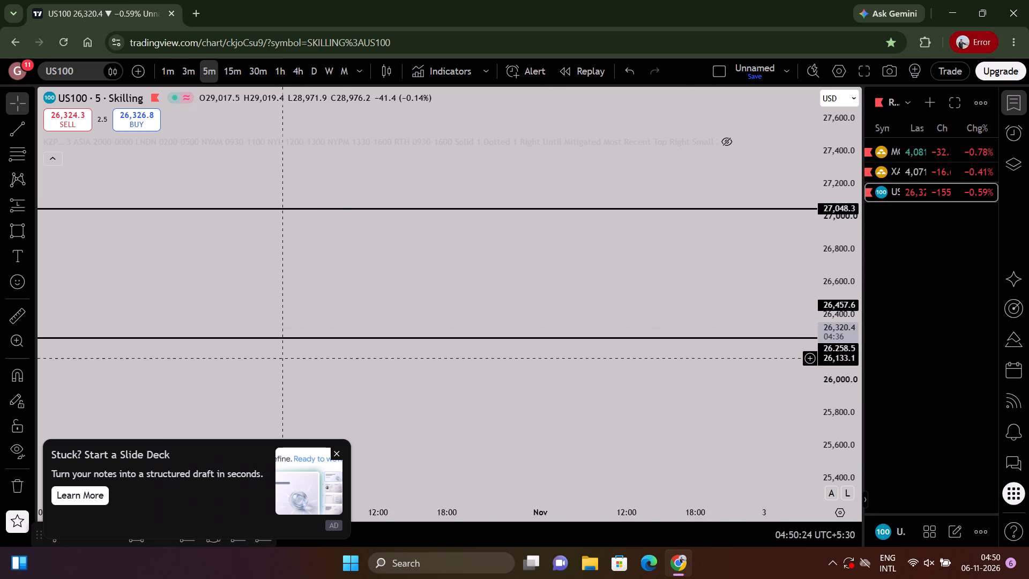
scroll(431, 376, "up", 5)
left_click_drag(638, 388, 223, 382)
scroll(460, 370, "up", 6)
left_click_drag(626, 360, 144, 377)
left_click_drag(616, 377, 60, 347)
left_click_drag(658, 357, 547, 361)
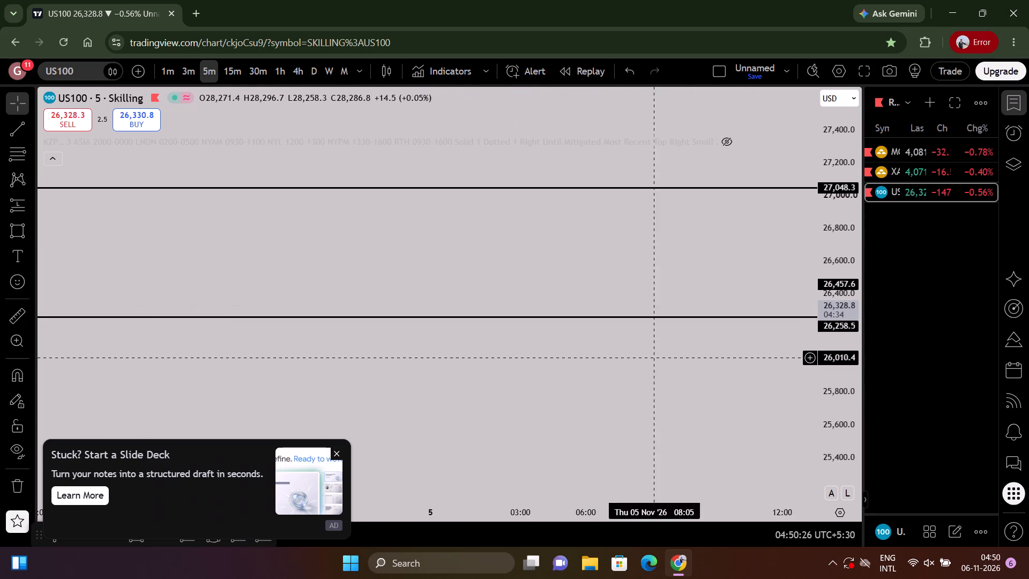
left_click_drag(547, 361, 151, 350)
left_click_drag(601, 352, 379, 352)
scroll(639, 361, "up", 4)
left_click_drag(657, 343, 711, 374)
left_click_drag(827, 421, 825, 72)
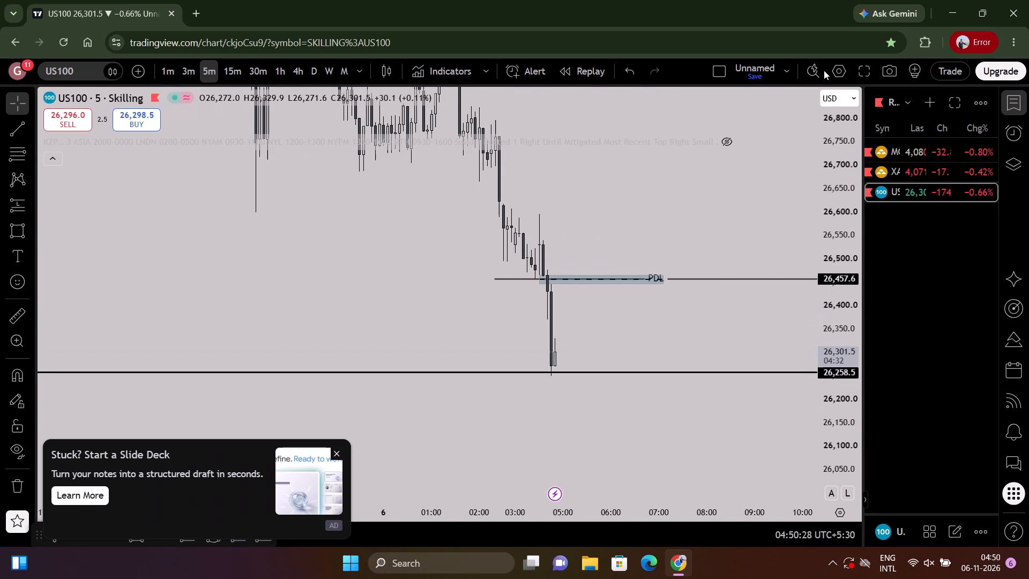
scroll(644, 173, "up", 3)
left_click_drag(621, 209, 669, 165)
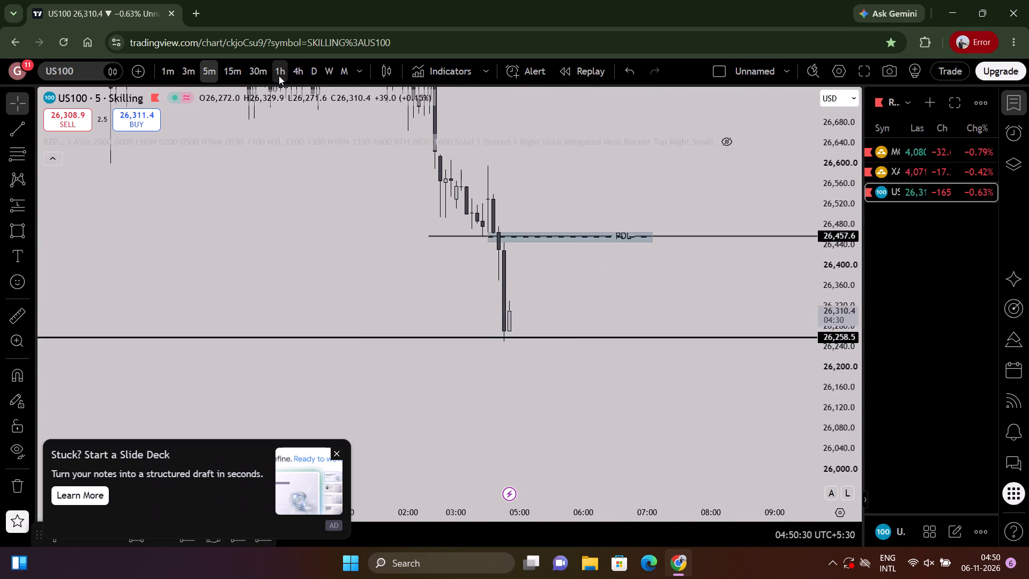
Examine US100 on the 1-hour, 4-hour and daily charts, comparing past daily highs with the 26,258.5 level.
left_click(279, 76)
scroll(510, 394, "down", 5)
left_click_drag(485, 402, 534, 357)
left_click(296, 77)
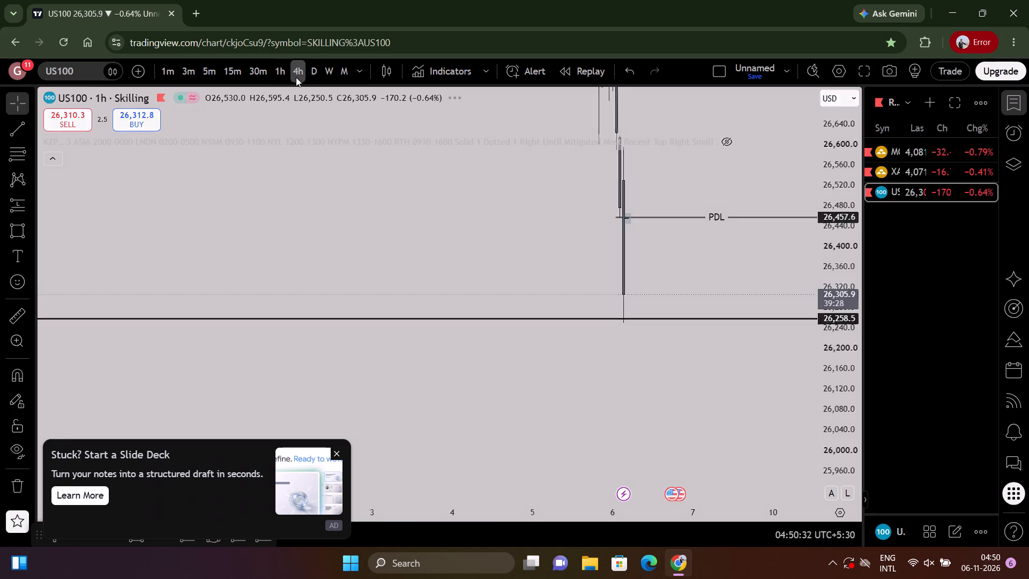
left_click(309, 74)
right_click_drag(680, 332, 675, 303)
scroll(678, 330, "down", 5)
left_click_drag(468, 389, 692, 358)
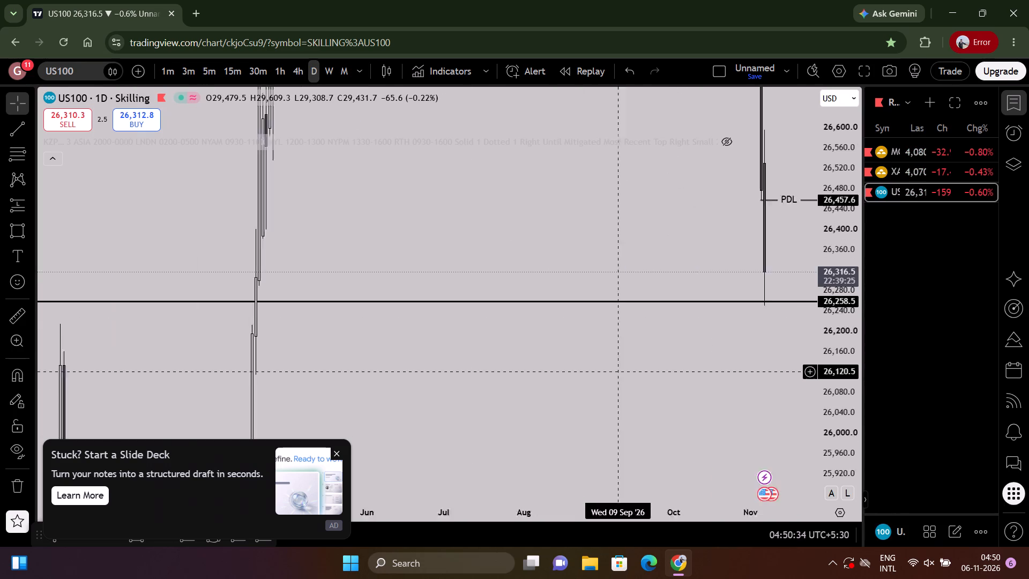
left_click_drag(692, 358, 795, 320)
left_click_drag(687, 330, 919, 254)
scroll(923, 296, "down", 3)
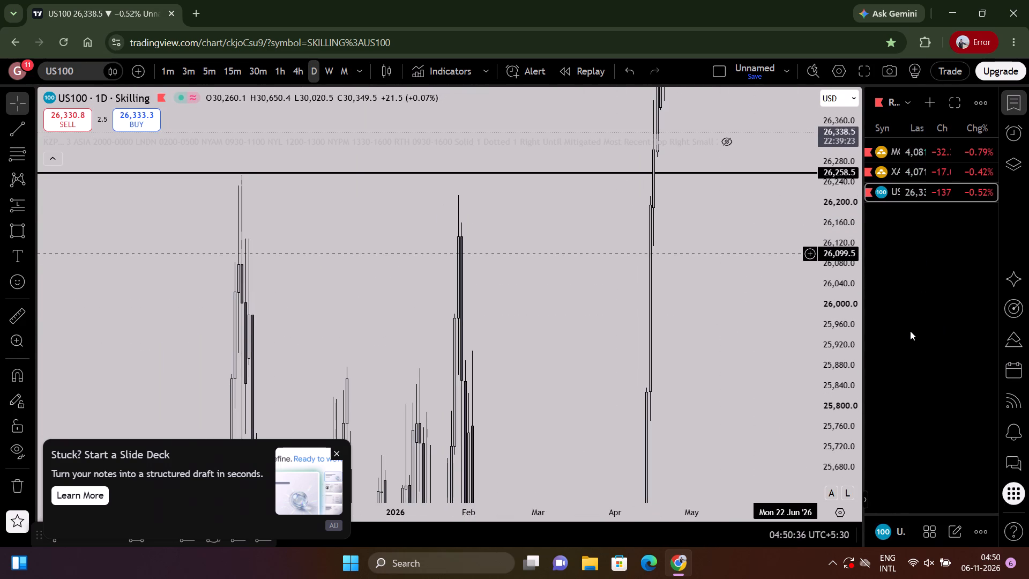
scroll(741, 315, "up", 3)
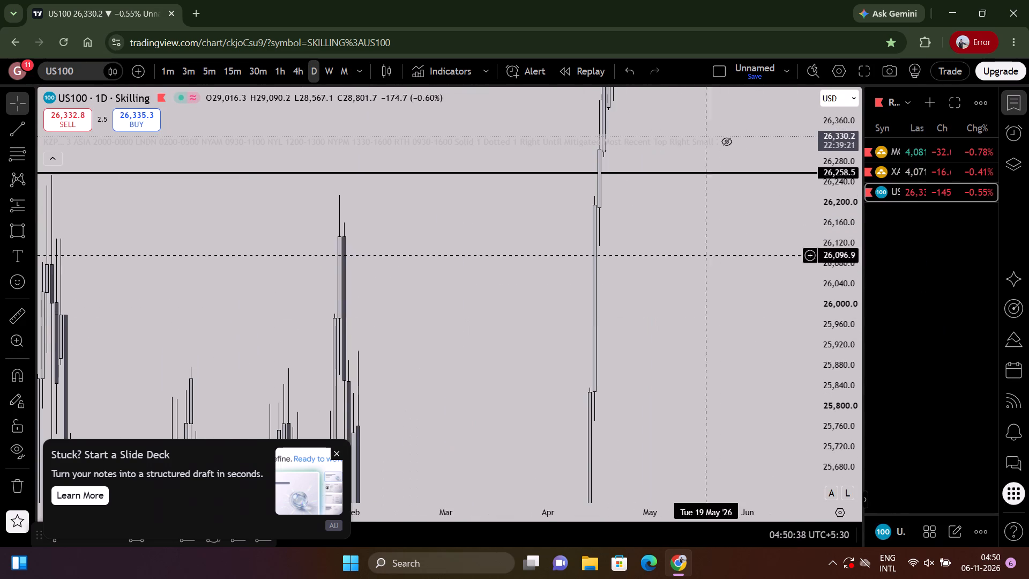
left_click_drag(692, 224, 703, 326)
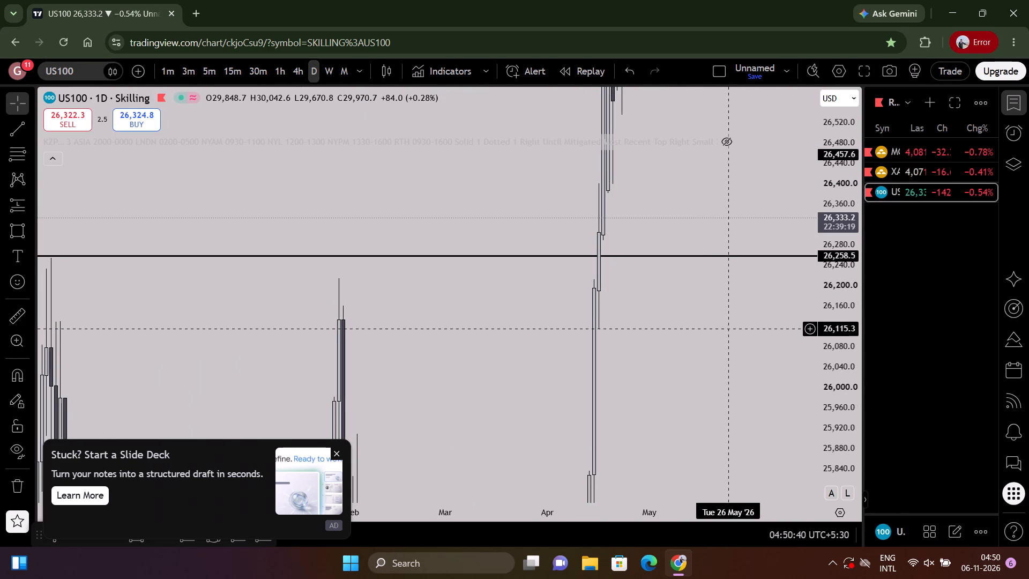
scroll(728, 329, "down", 2)
scroll(717, 326, "up", 5)
left_click_drag(717, 326, 227, 414)
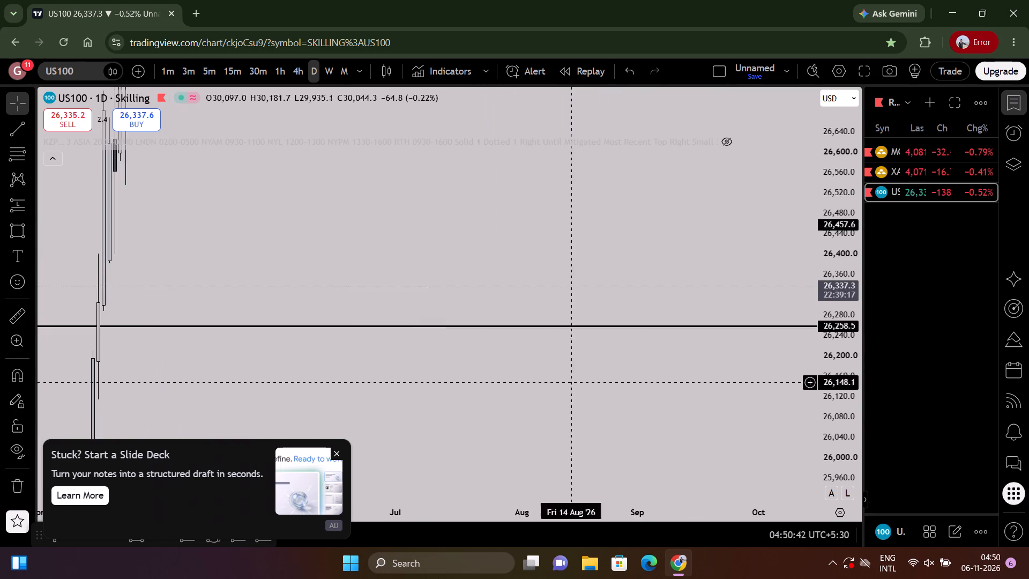
left_click_drag(555, 384, 102, 369)
left_click_drag(578, 394, 571, 394)
Examine the latest US100 candles on the 5-minute and 1-minute charts between the PDL zone and the 26,258.5 level.
left_click(206, 73)
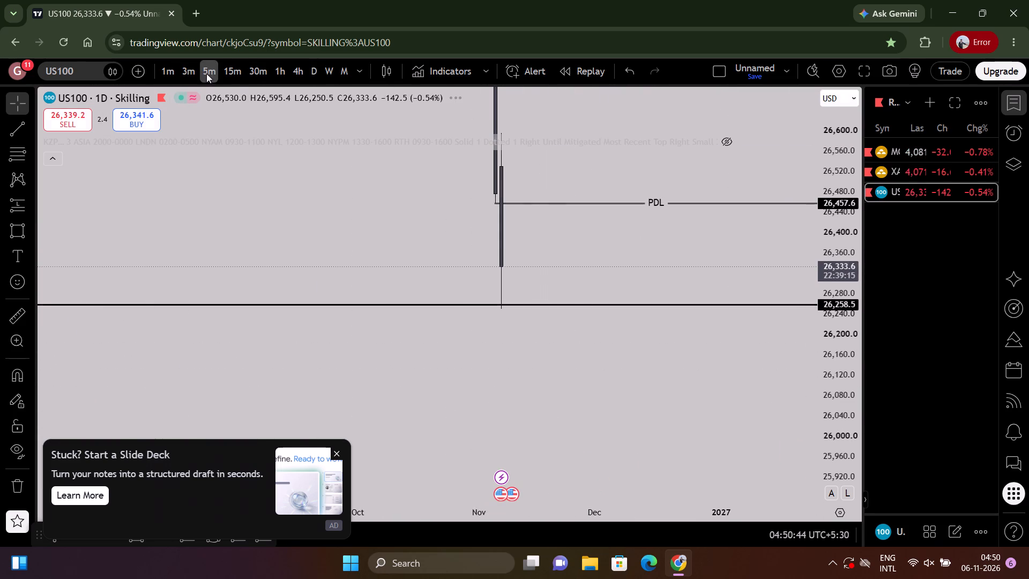
left_click_drag(563, 236, 585, 265)
scroll(506, 246, "down", 3)
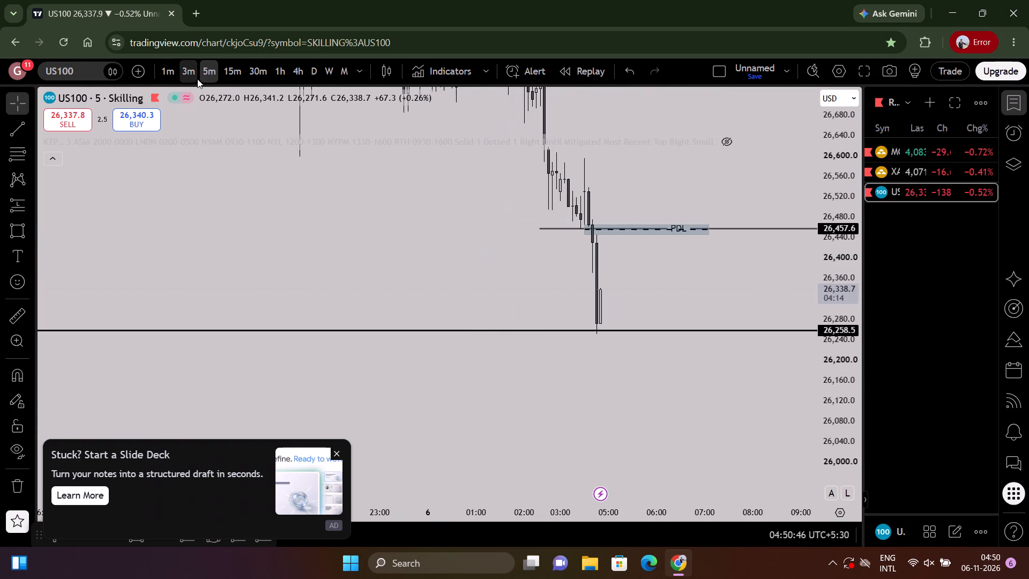
left_click(163, 72)
left_click_drag(829, 430, 779, 246)
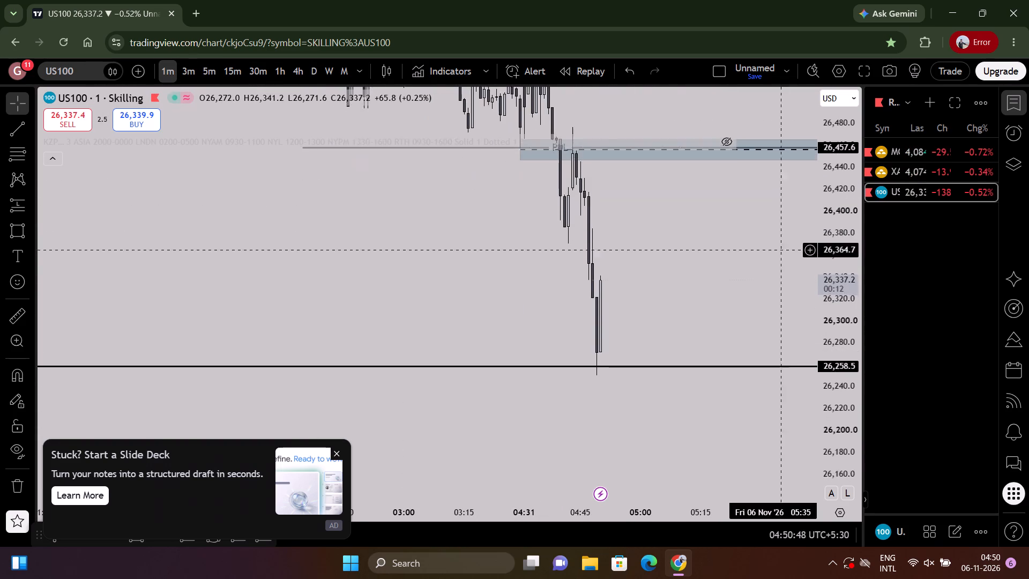
left_click_drag(692, 260, 651, 306)
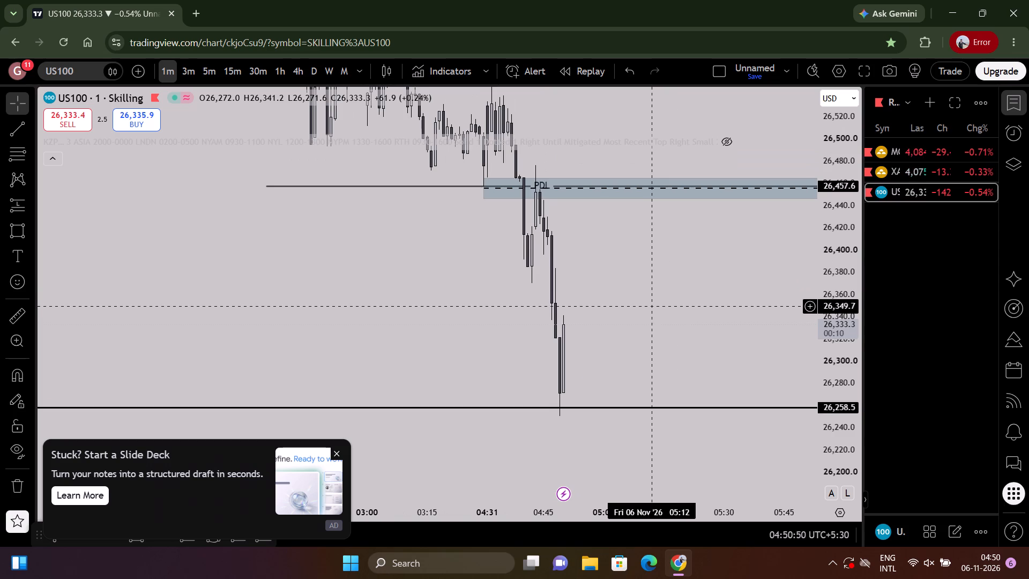
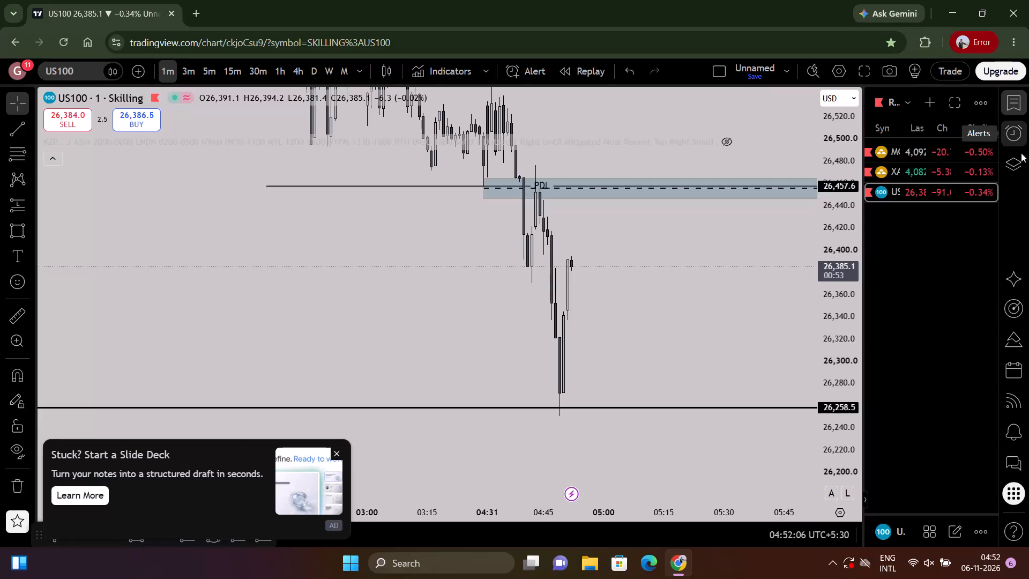
Place a long position on the 1-minute US100 chart with entry about 26,467.2, just above the PDL, and stop about 26,407.6.
scroll(758, 243, "up", 3)
left_click_drag(735, 254, 722, 355)
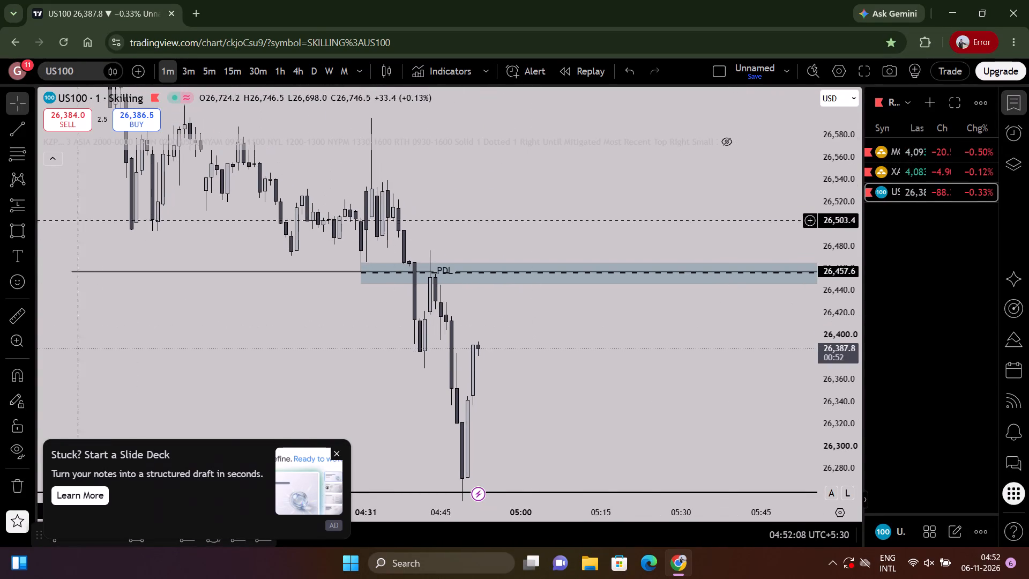
left_click(33, 205)
left_click(63, 191)
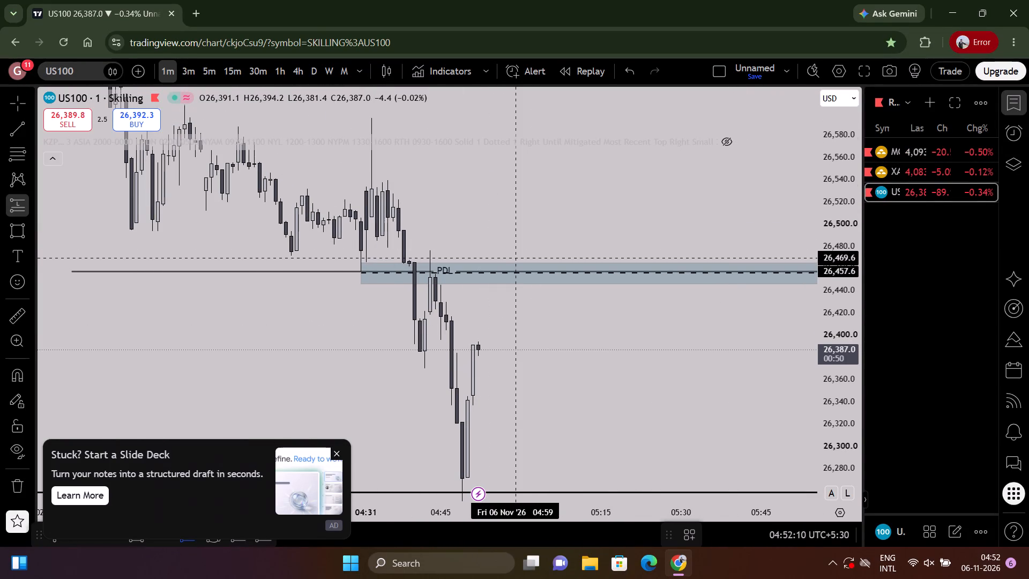
left_click(513, 260)
left_click_drag(481, 338, 496, 257)
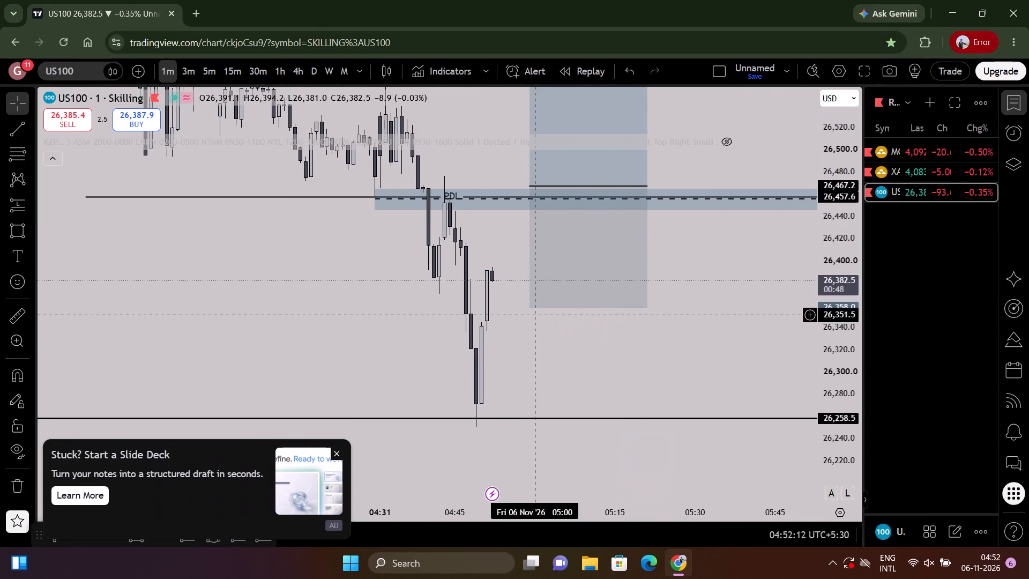
left_click_drag(531, 309, 542, 252)
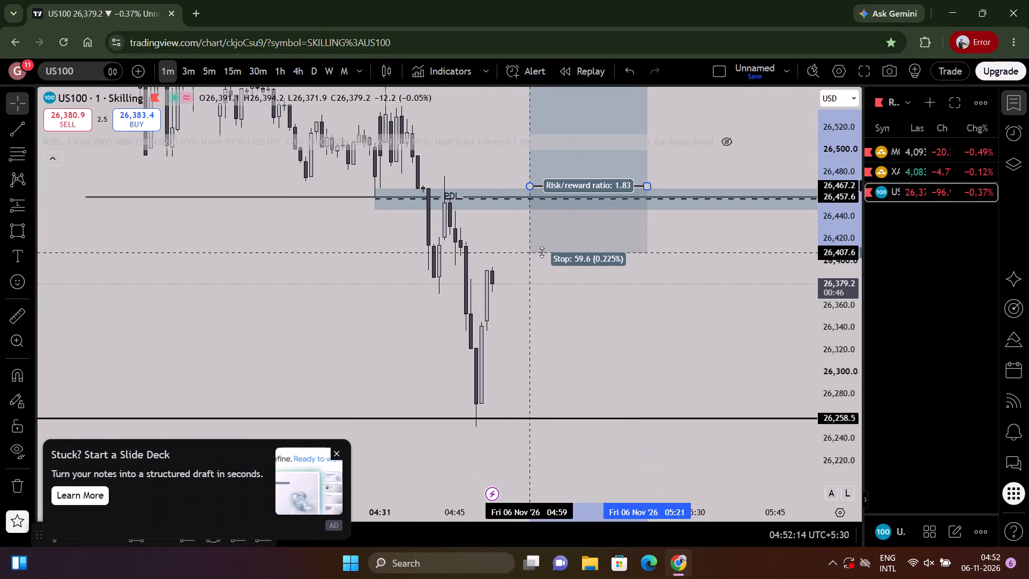
left_click_drag(542, 252, 541, 252)
left_click_drag(635, 295, 615, 427)
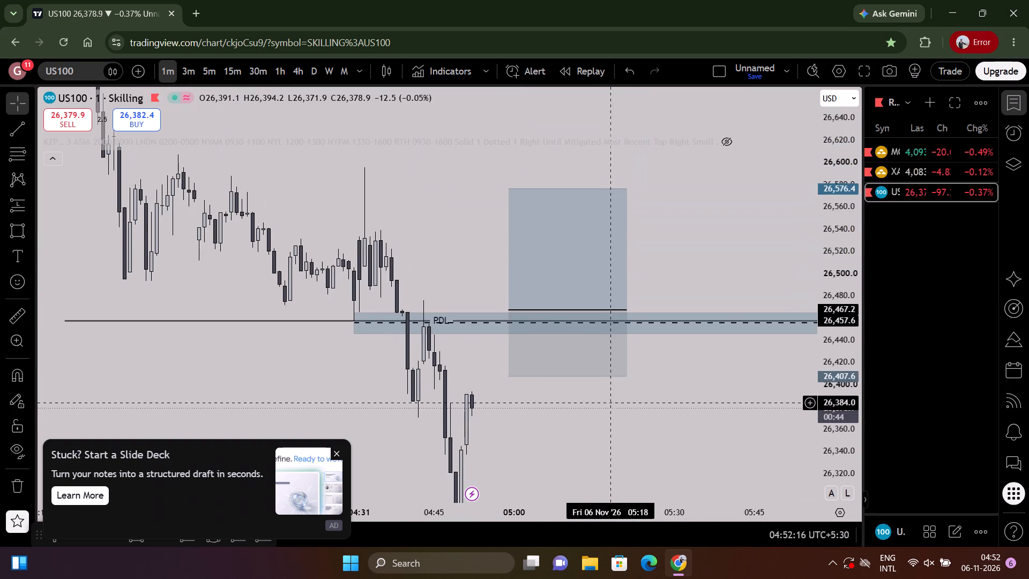
left_click_drag(616, 407, 650, 294)
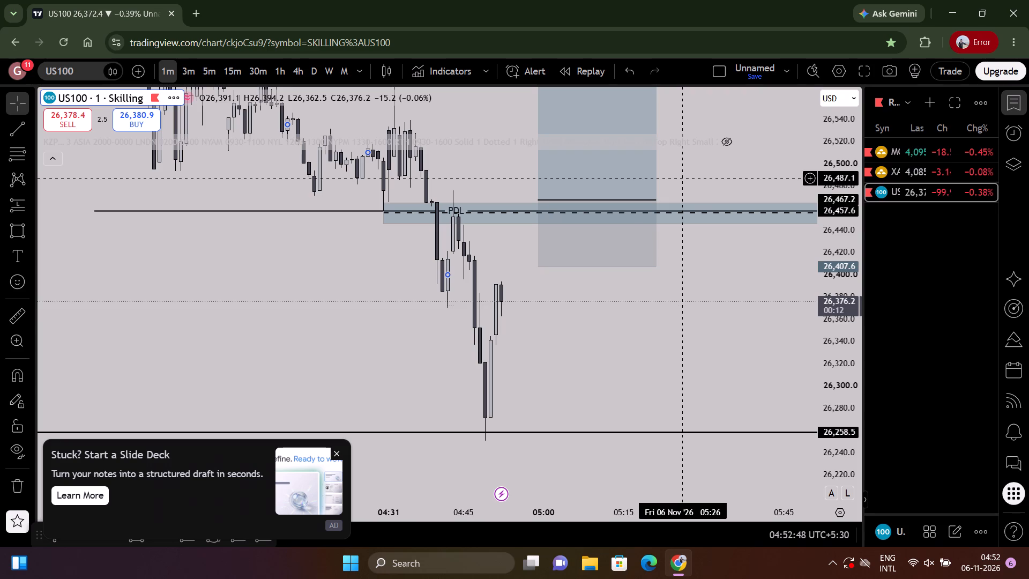
Draw a short horizontal trend line at about 4,092.3 across the latest swing high on the 5-minute XAUUSD chart.
left_click(929, 165)
scroll(694, 288, "down", 4)
left_click_drag(662, 291, 667, 253)
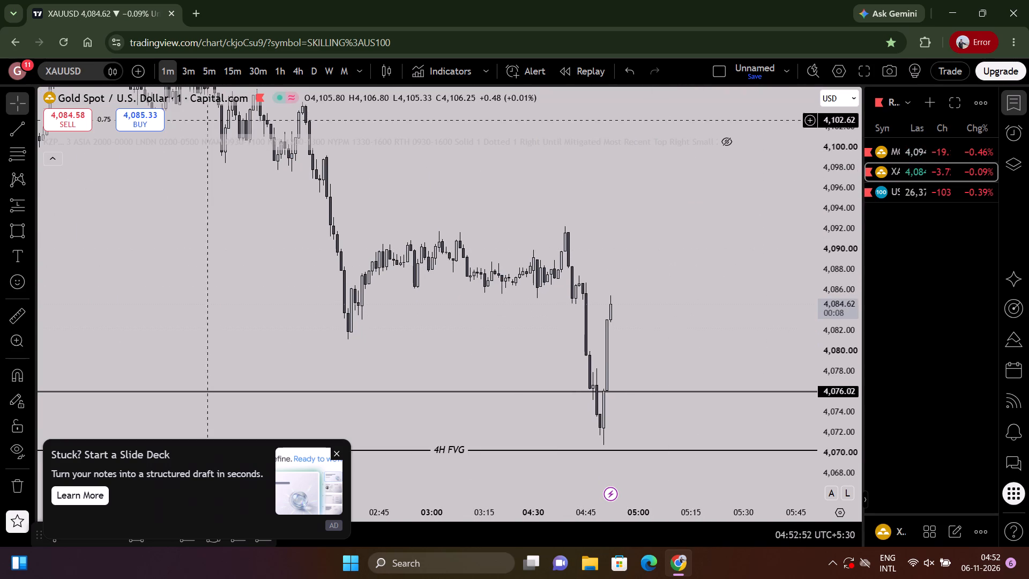
left_click(207, 73)
scroll(675, 336, "up", 2)
left_click_drag(678, 337, 680, 337)
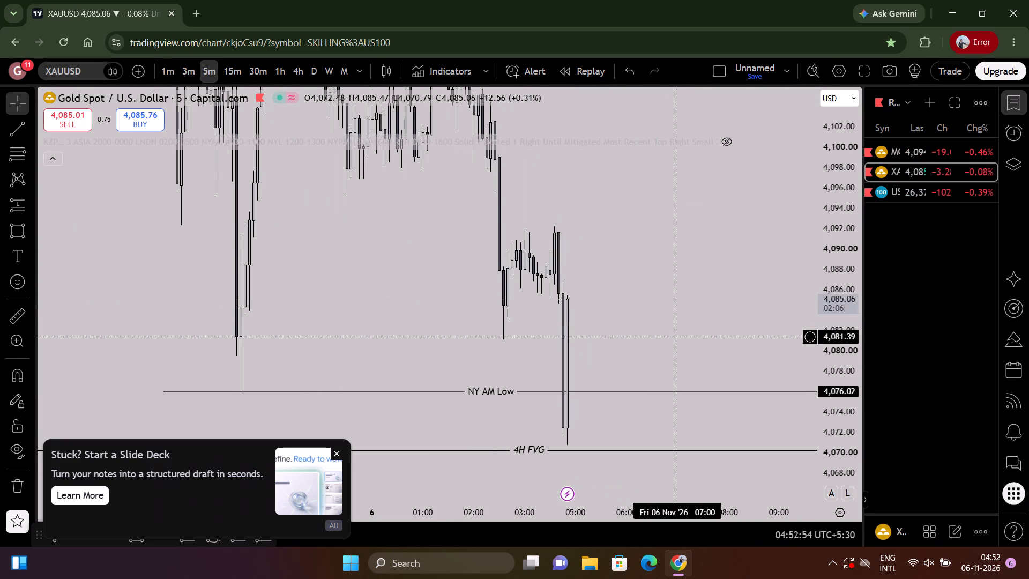
left_click_drag(680, 337, 688, 312)
scroll(690, 320, "up", 3)
left_click_drag(682, 314, 697, 380)
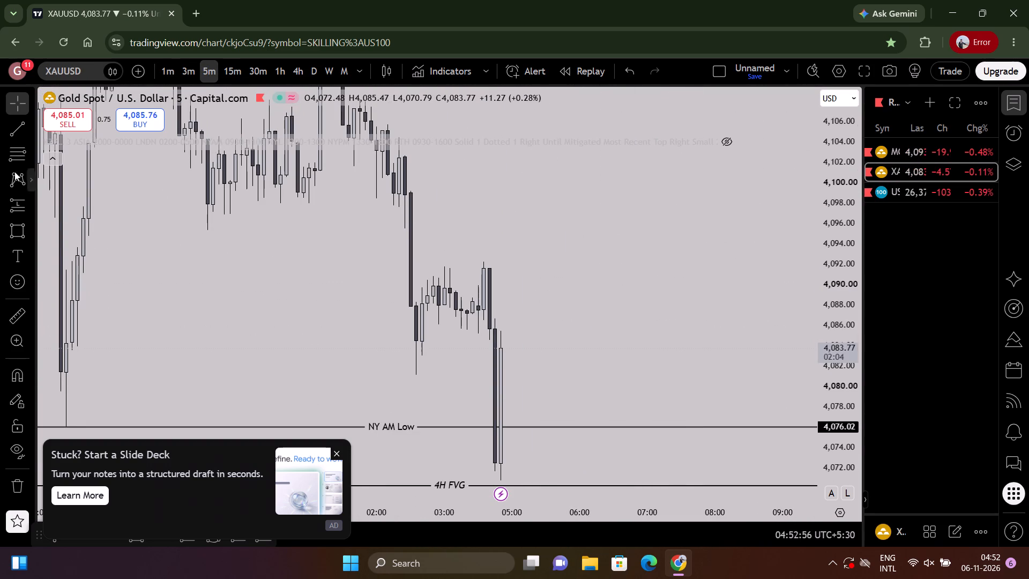
left_click(12, 130)
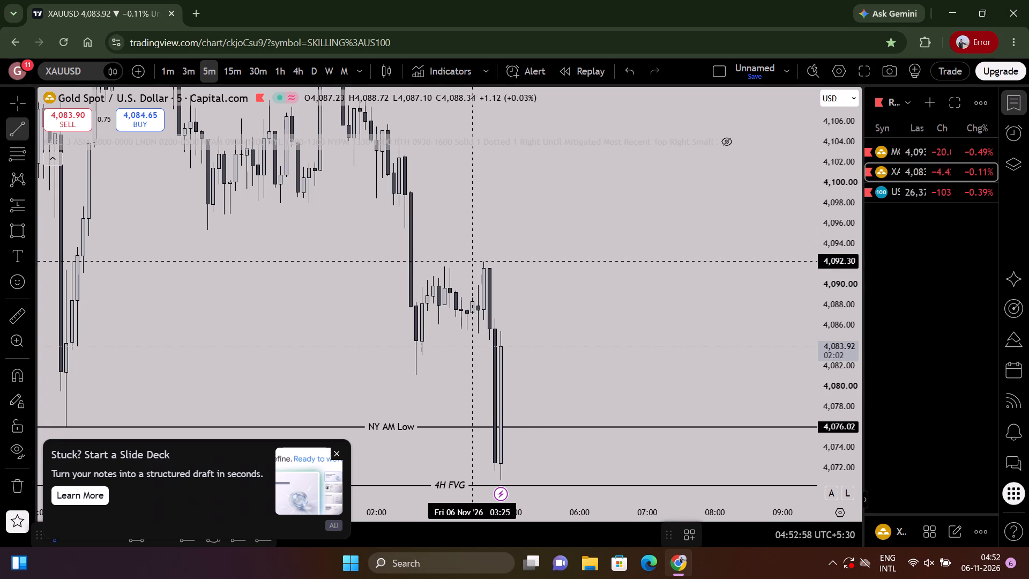
left_click(473, 261)
left_click(564, 262, "shift")
left_click_drag(561, 281, 572, 279)
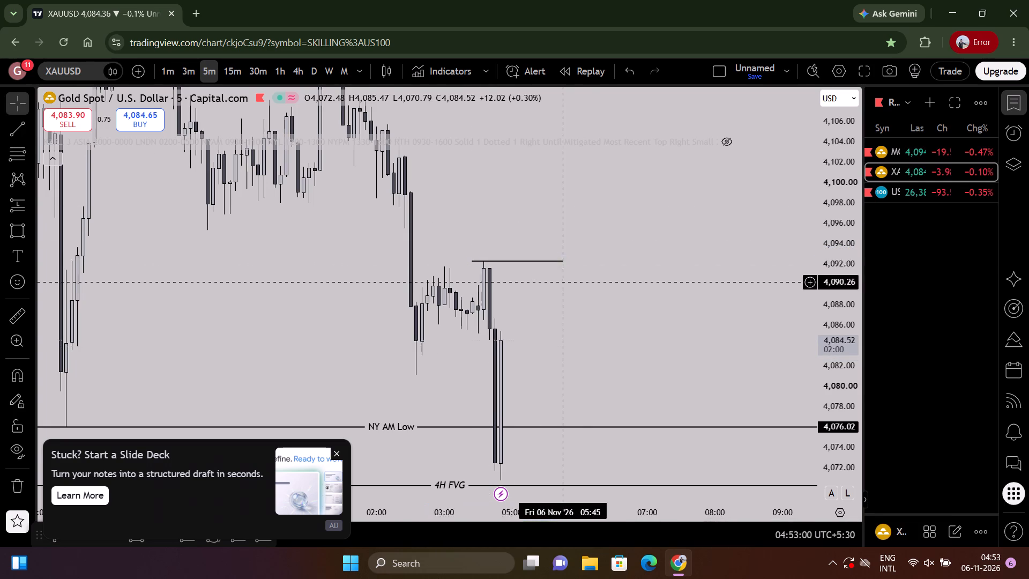
left_click_drag(572, 279, 592, 236)
Mark a rectangle zone from about 4,088.02 to 4,089.87, starting at 04:37 below the swing-high line, on the 1-minute XAUUSD chart.
scroll(584, 236, "down", 2)
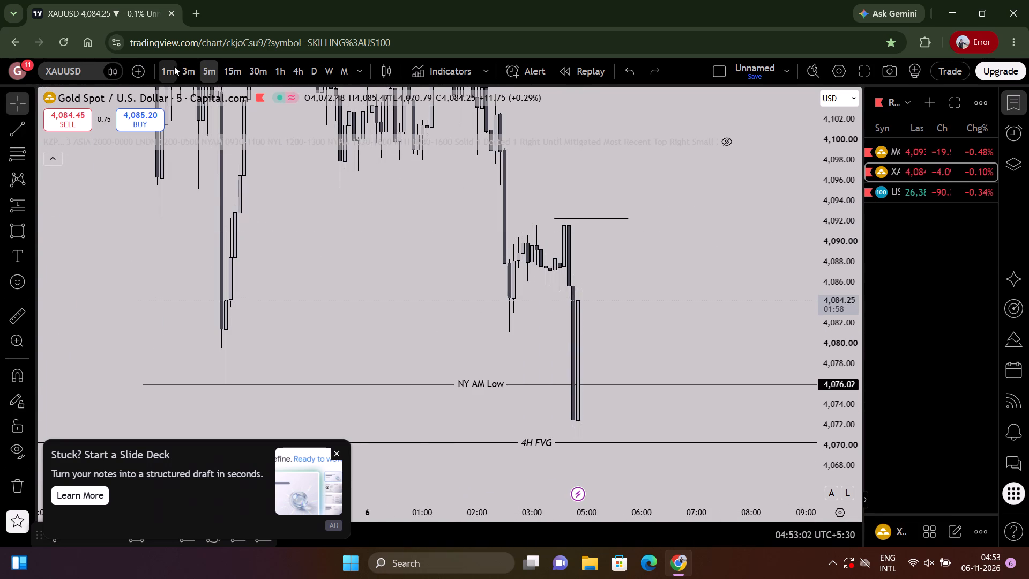
left_click(174, 66)
left_click_drag(828, 352, 807, 176)
scroll(690, 211, "up", 3)
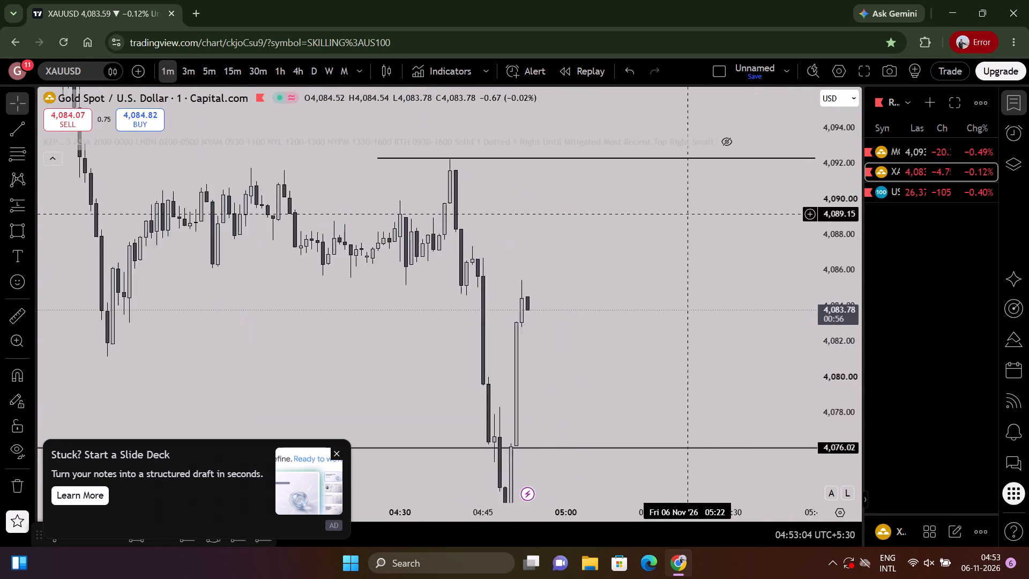
left_click_drag(683, 225, 700, 311)
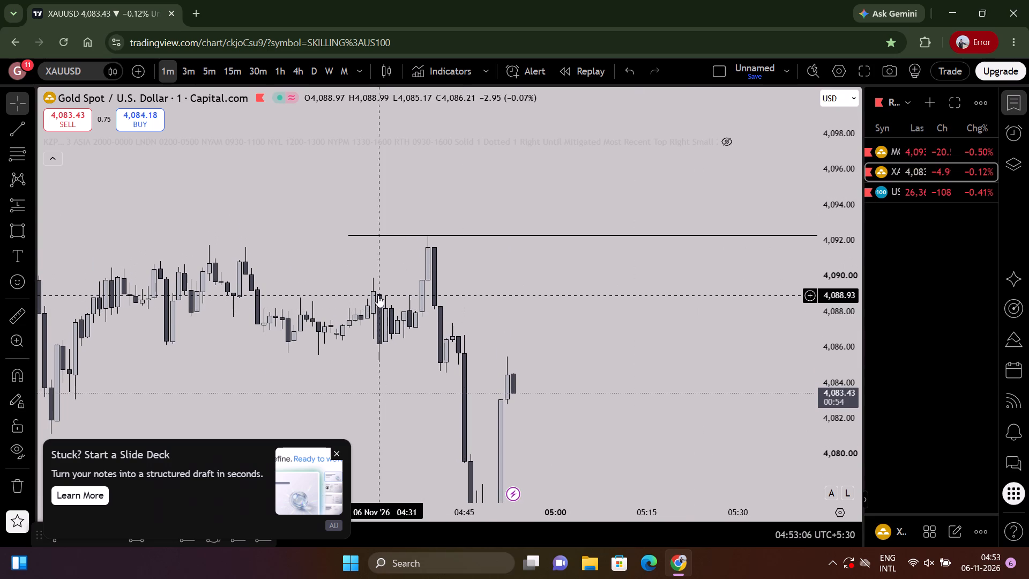
left_click(19, 229)
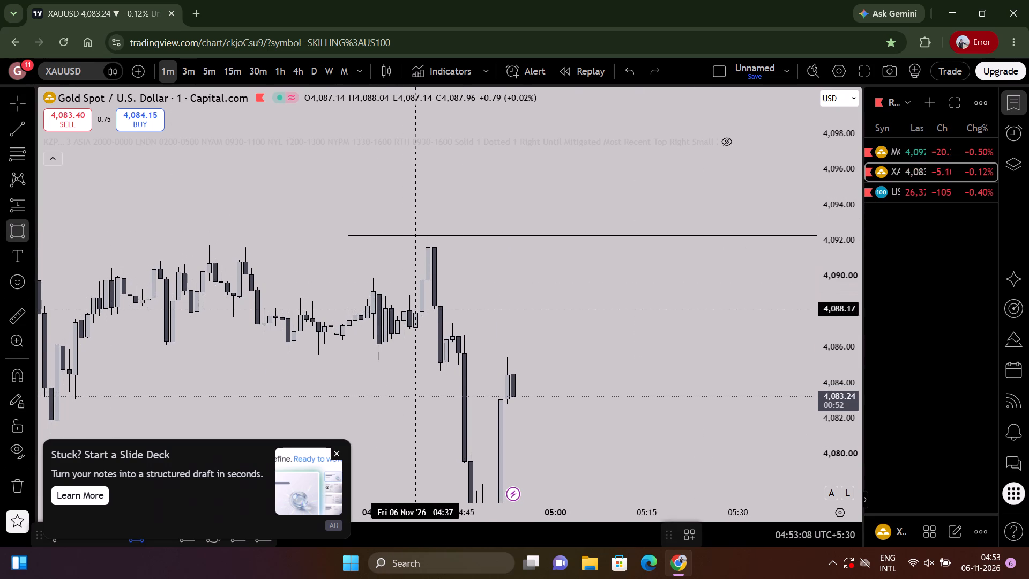
left_click_drag(413, 311, 427, 306)
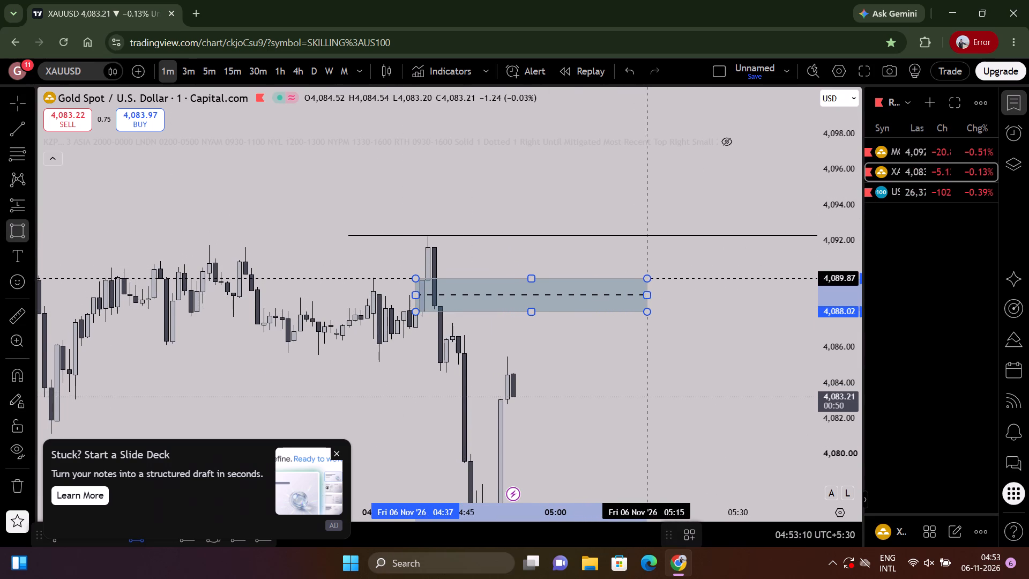
left_click(650, 279)
left_click(631, 317)
scroll(630, 329, "down", 5)
left_click_drag(662, 349, 669, 240)
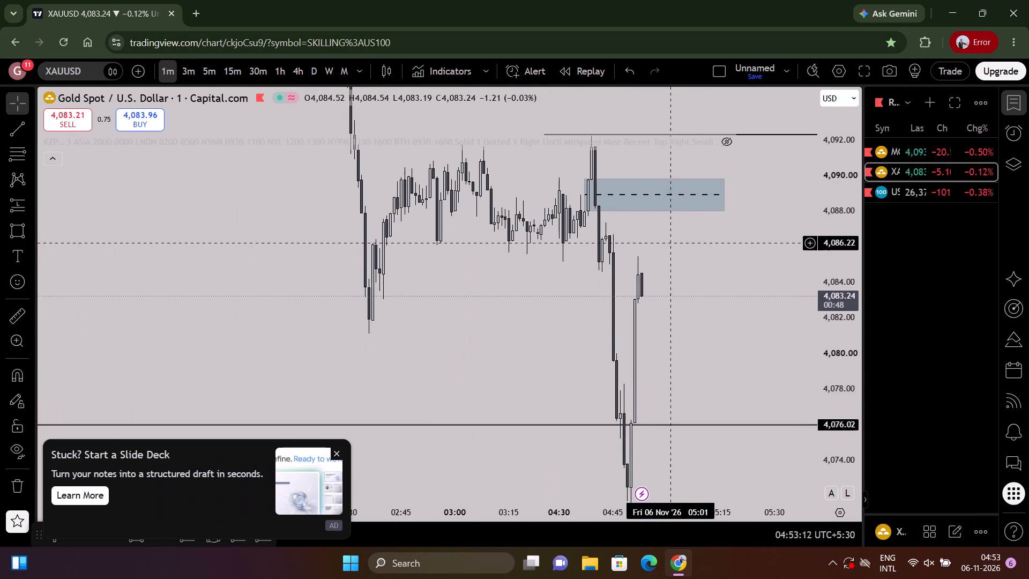
left_click_drag(669, 240, 669, 239)
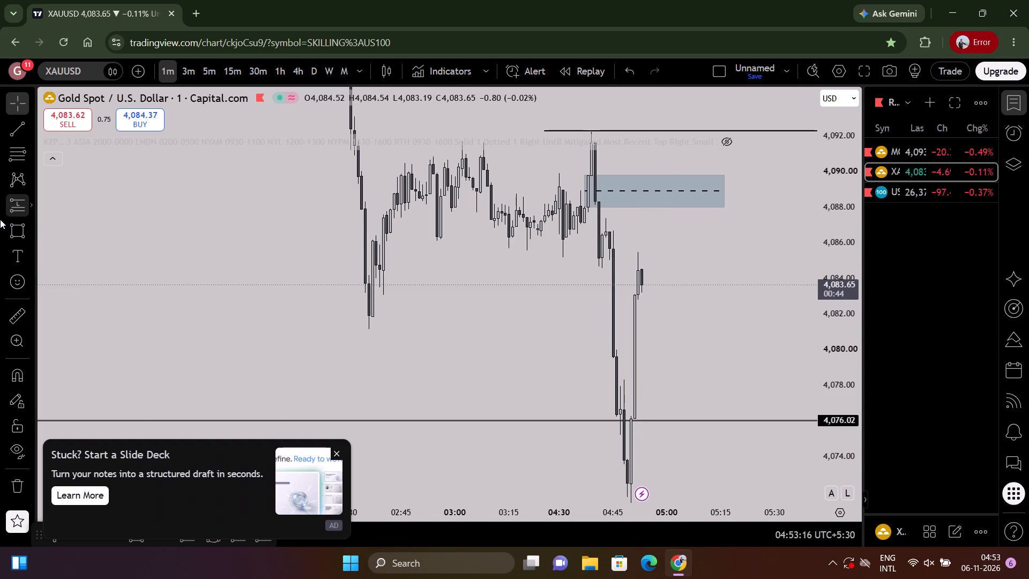
Place a long position on the 1-minute XAUUSD chart with entry about 4,091.03 above the zone and stop about 4,087.16 below it.
left_click(32, 205)
left_click(87, 192)
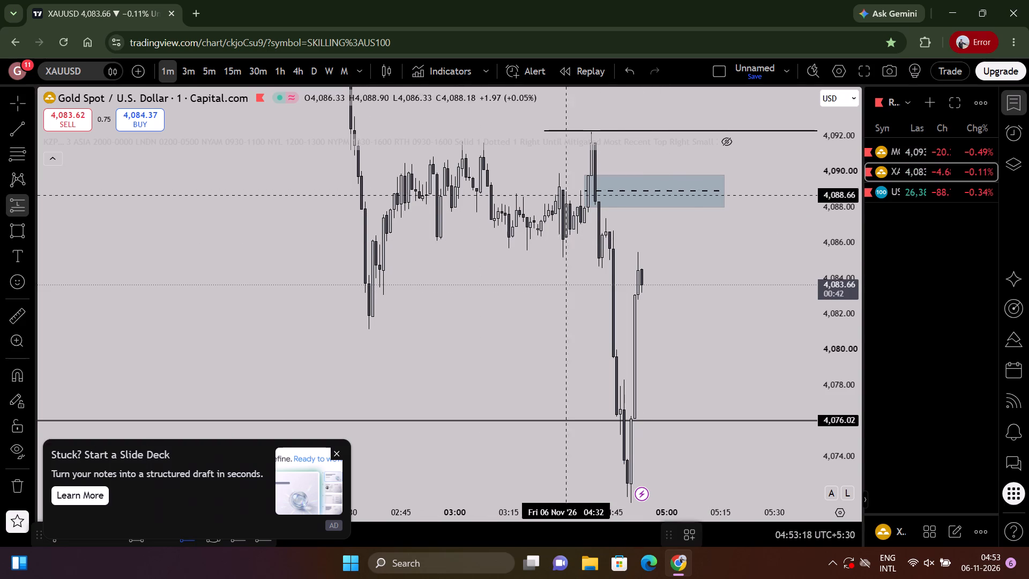
scroll(603, 196, "up", 3)
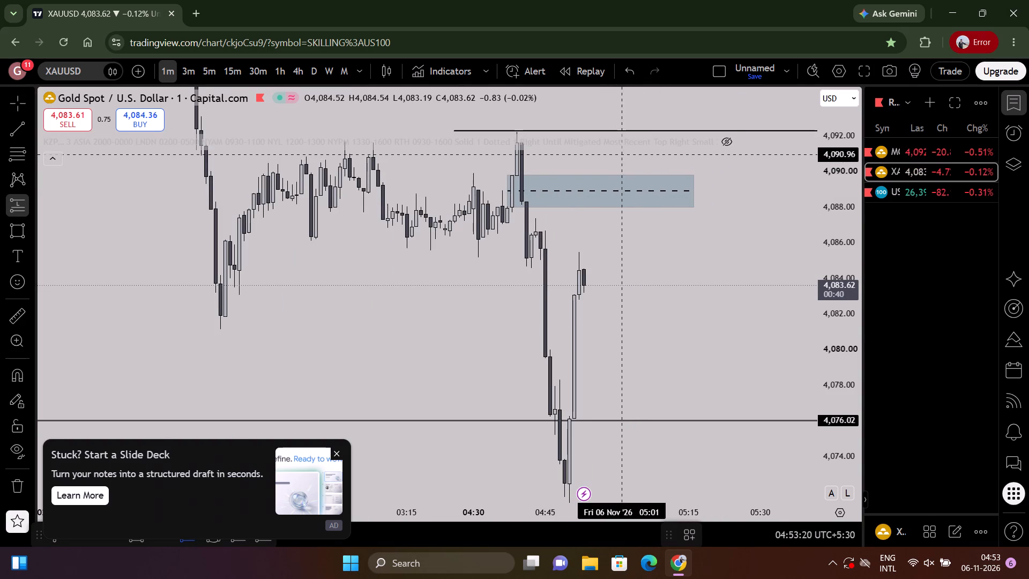
left_click(621, 153)
left_click_drag(623, 285, 623, 281)
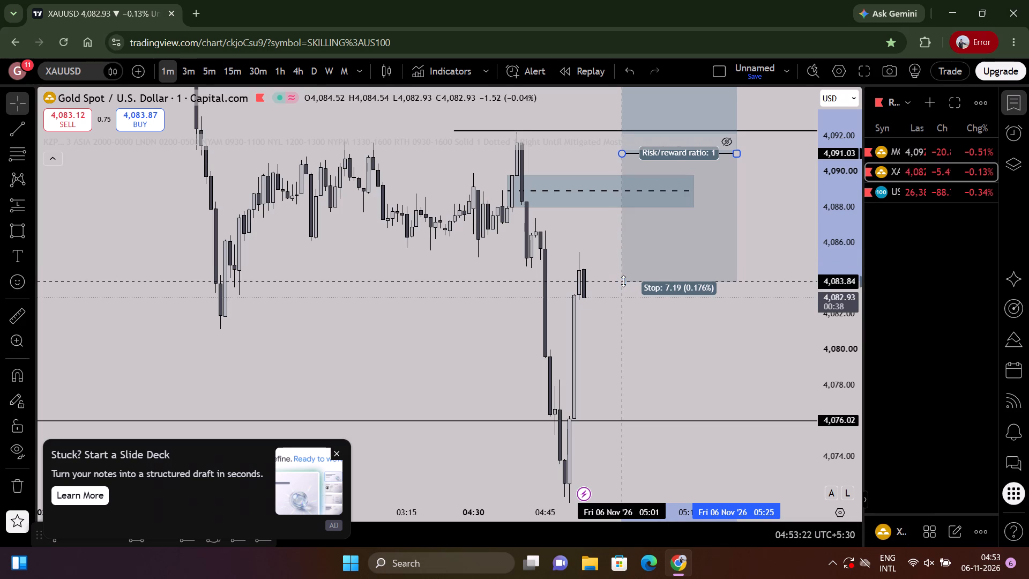
left_click_drag(623, 281, 642, 225)
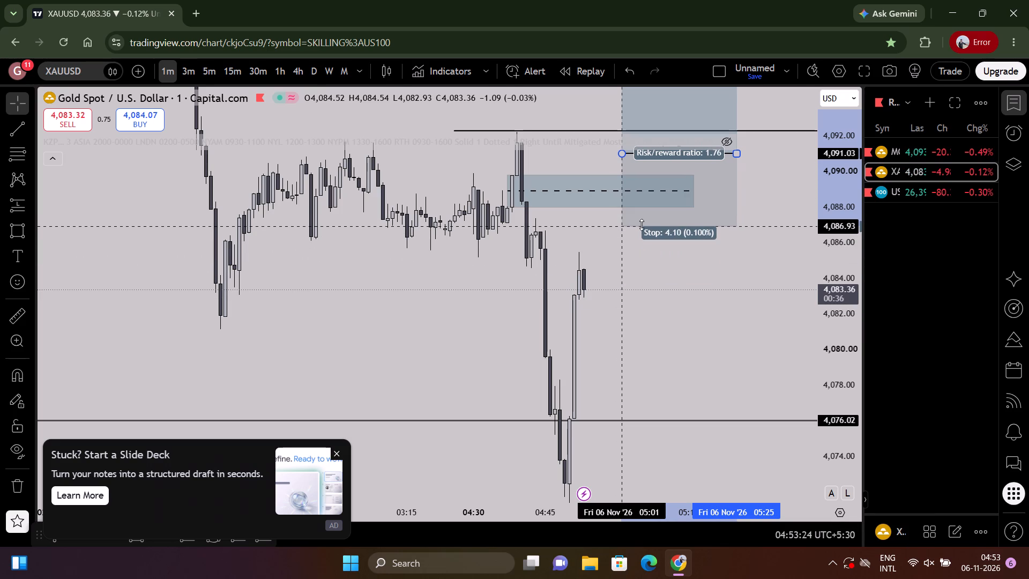
left_click_drag(642, 225, 642, 222)
left_click_drag(622, 286, 622, 220)
Extend the XAUUSD long position's target up to the NY PM High at about 4,117.90 on the 5-minute chart.
scroll(642, 281, "down", 6)
left_click_drag(692, 308, 691, 224)
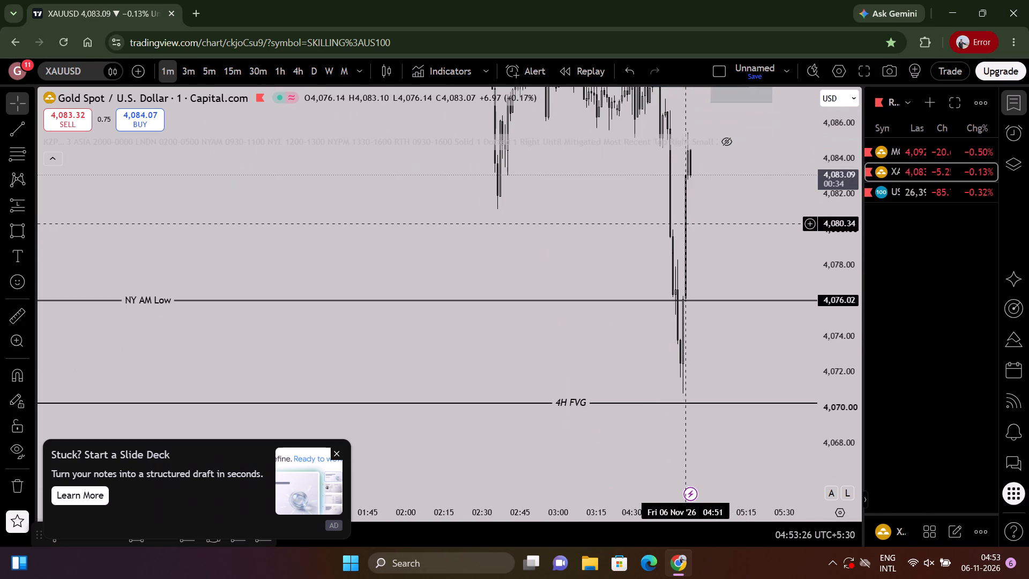
scroll(500, 229, "up", 3)
left_click(207, 70)
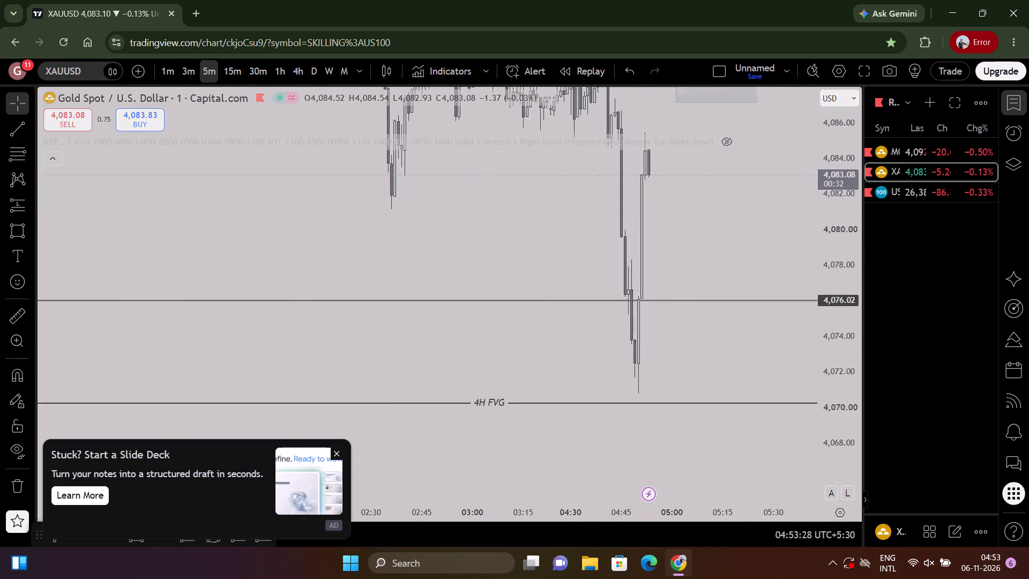
scroll(704, 300, "up", 3)
left_click_drag(687, 258, 706, 397)
left_click_drag(815, 307, 811, 372)
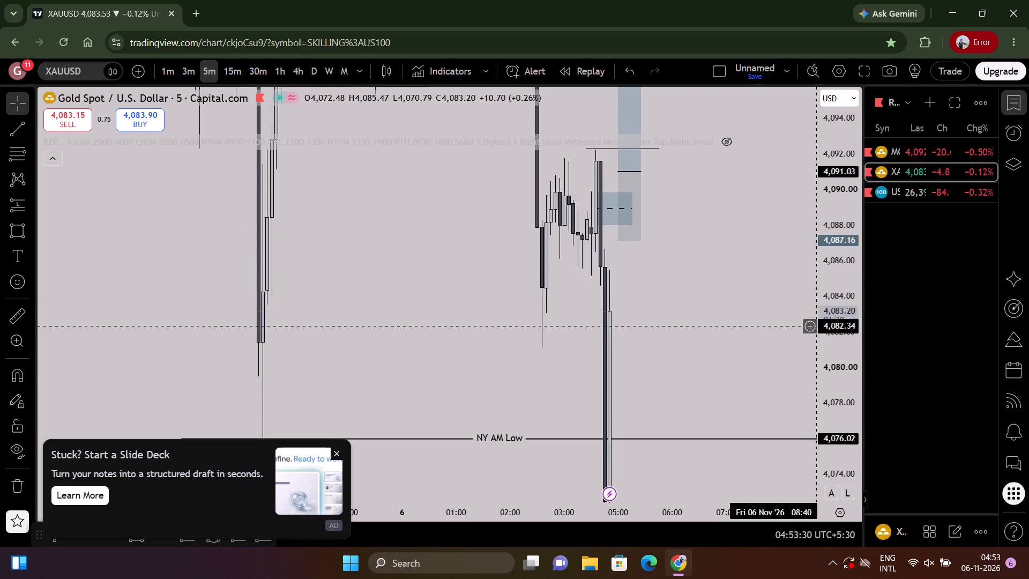
left_click_drag(811, 372, 796, 424)
left_click_drag(833, 336, 788, 482)
left_click_drag(760, 357, 793, 532)
scroll(792, 428, "down", 3)
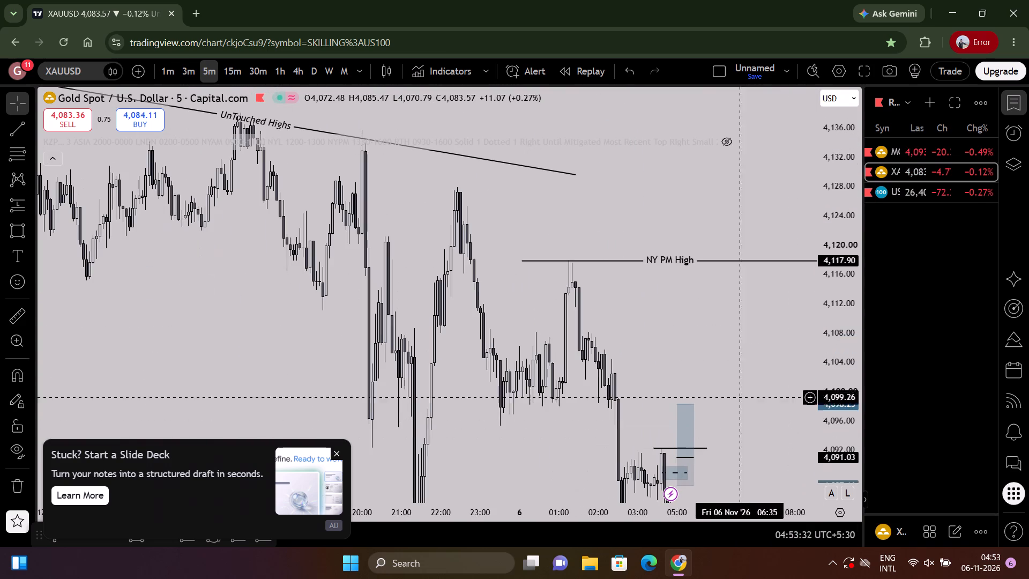
left_click_drag(680, 404, 700, 261)
left_click_drag(581, 354, 616, 196)
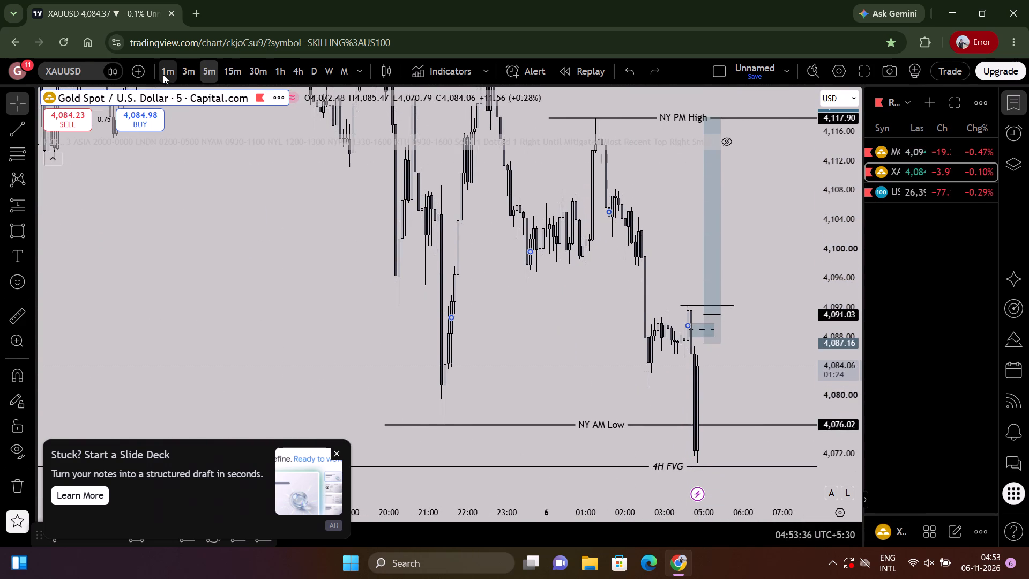
Examine price action against the new long position setups on the 1-minute XAUUSD and US100 charts.
left_click(163, 75)
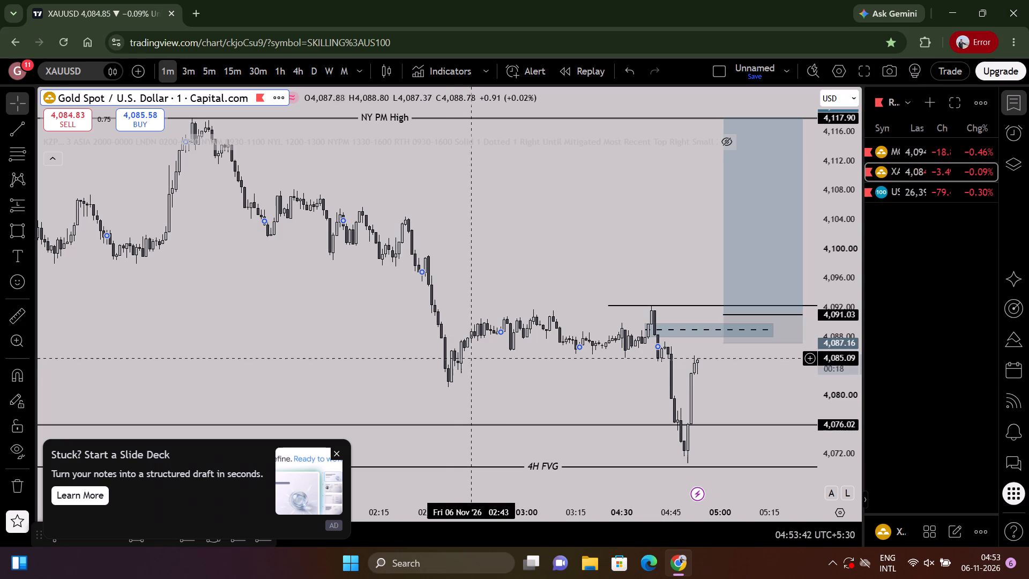
left_click_drag(829, 443, 818, 204)
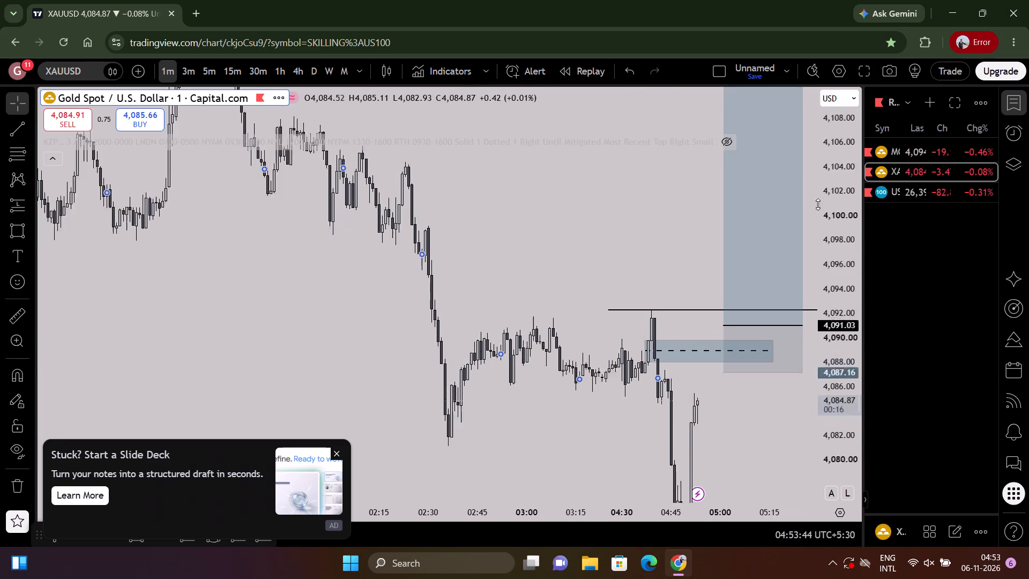
left_click_drag(818, 204, 816, 202)
scroll(713, 255, "up", 2)
left_click_drag(667, 225, 622, 73)
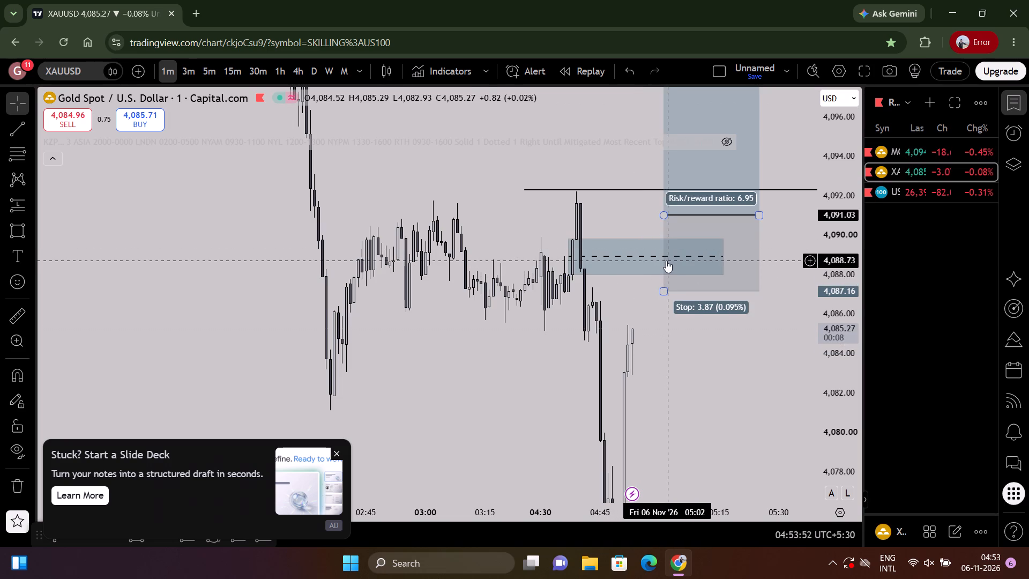
left_click(893, 187)
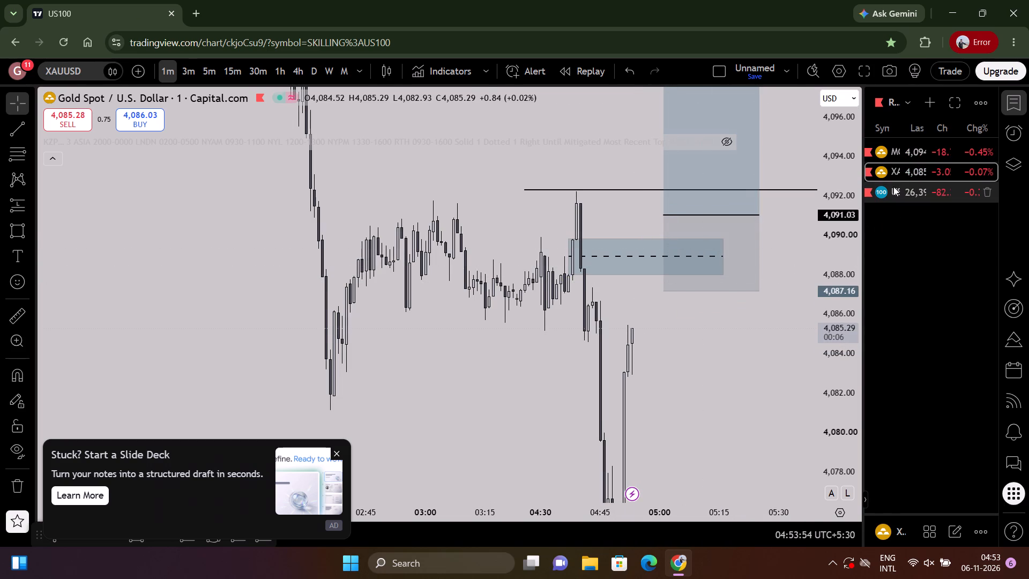
left_click_drag(632, 330, 663, 209)
left_click_drag(826, 436, 834, 96)
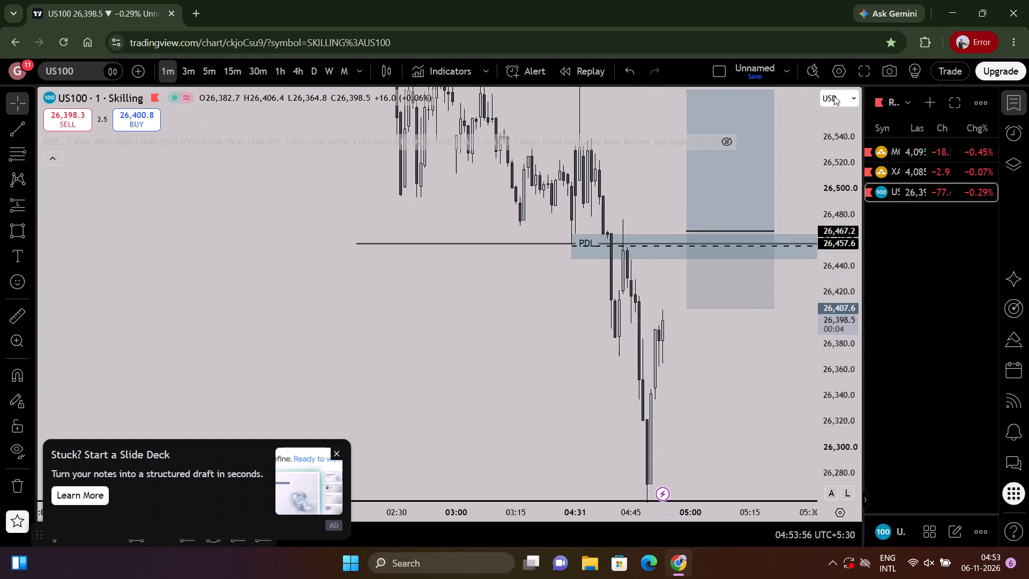
left_click_drag(834, 96, 831, 77)
scroll(719, 237, "up", 3)
left_click_drag(705, 350, 709, 328)
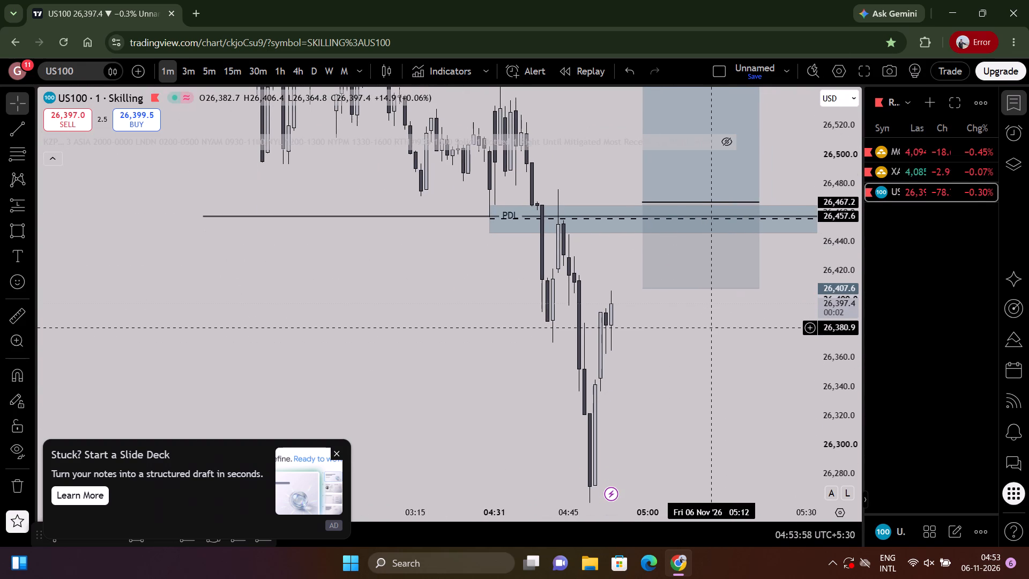
left_click_drag(709, 328, 723, 372)
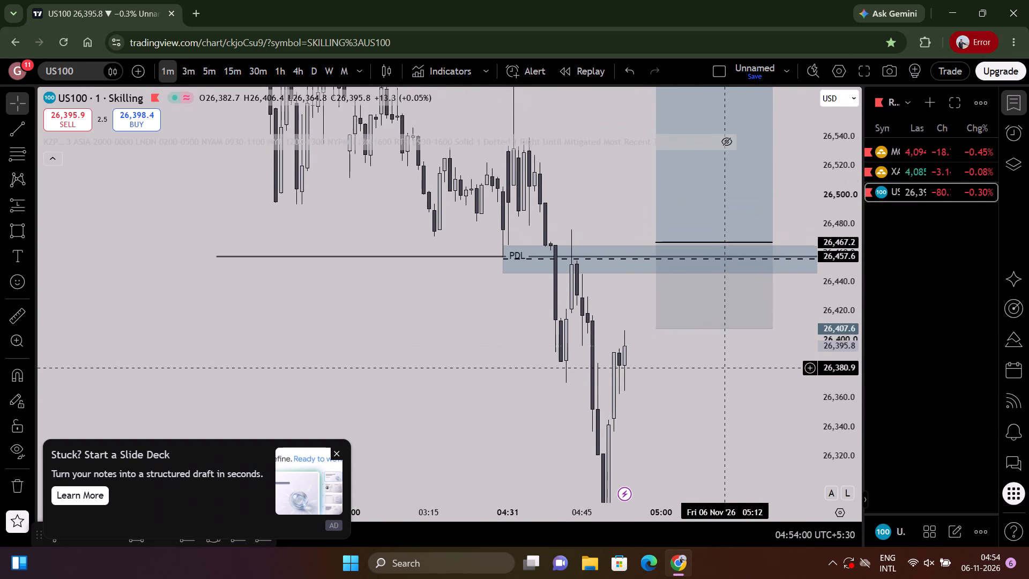
left_click_drag(723, 372, 728, 351)
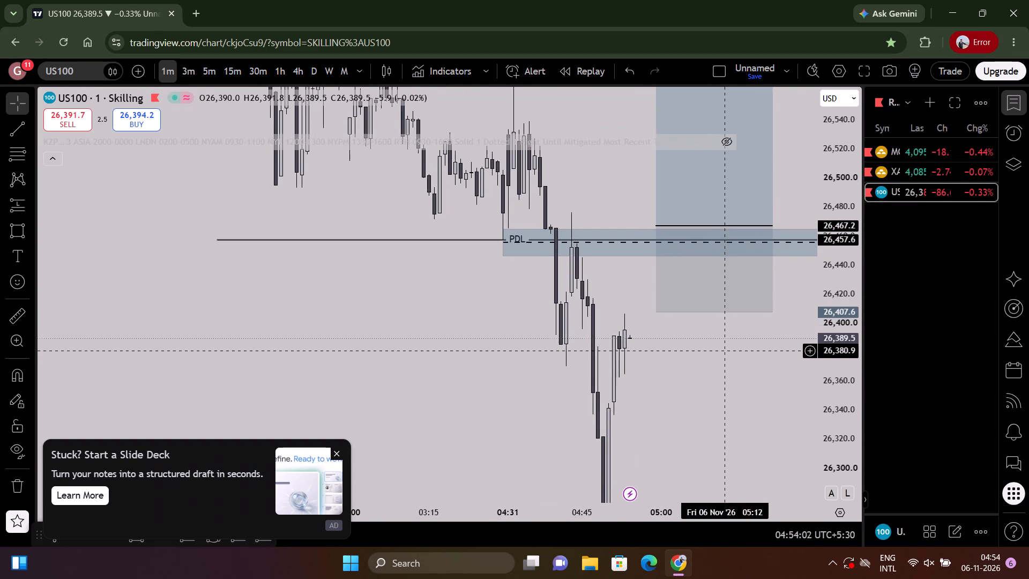
Shift the XAUUSD long position slightly earlier with entry at about 4,090.58 and widen its stop to about 4,086.07 on the 1-minute chart.
left_click_drag(728, 351, 722, 381)
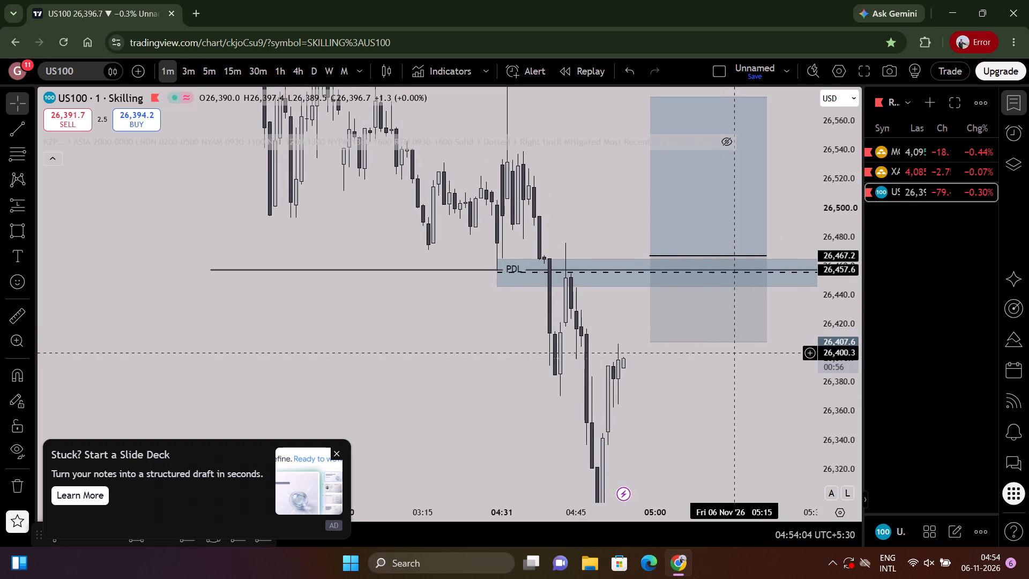
left_click(888, 174)
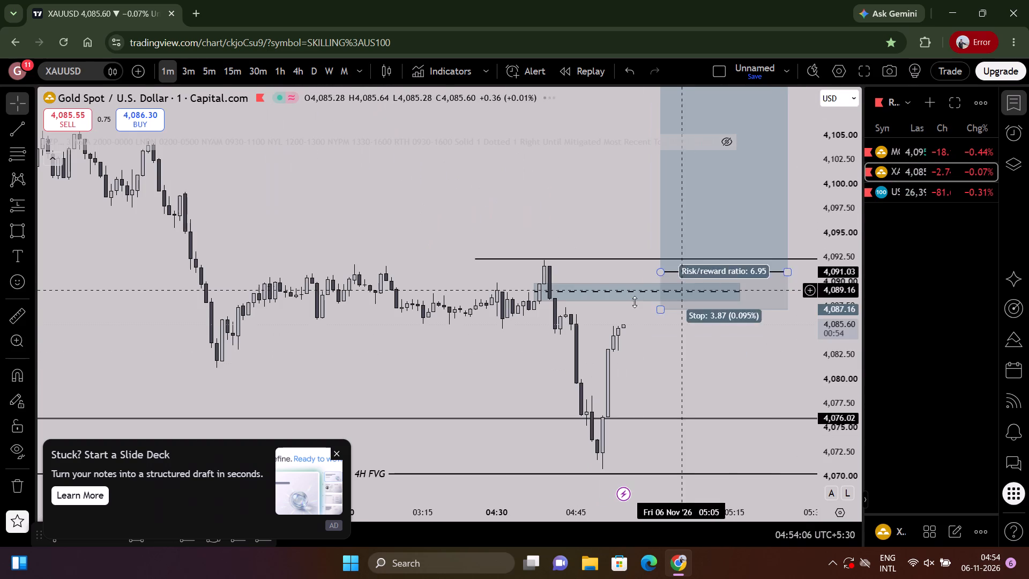
left_click_drag(674, 359, 711, 300)
left_click_drag(834, 357, 823, 197)
left_click_drag(685, 312, 583, 406)
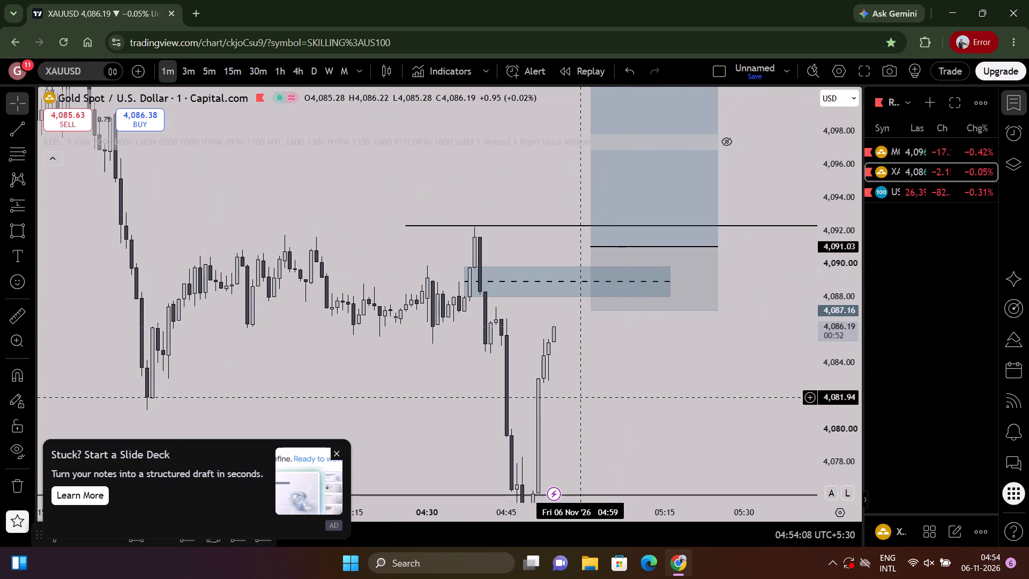
left_click_drag(589, 377, 617, 368)
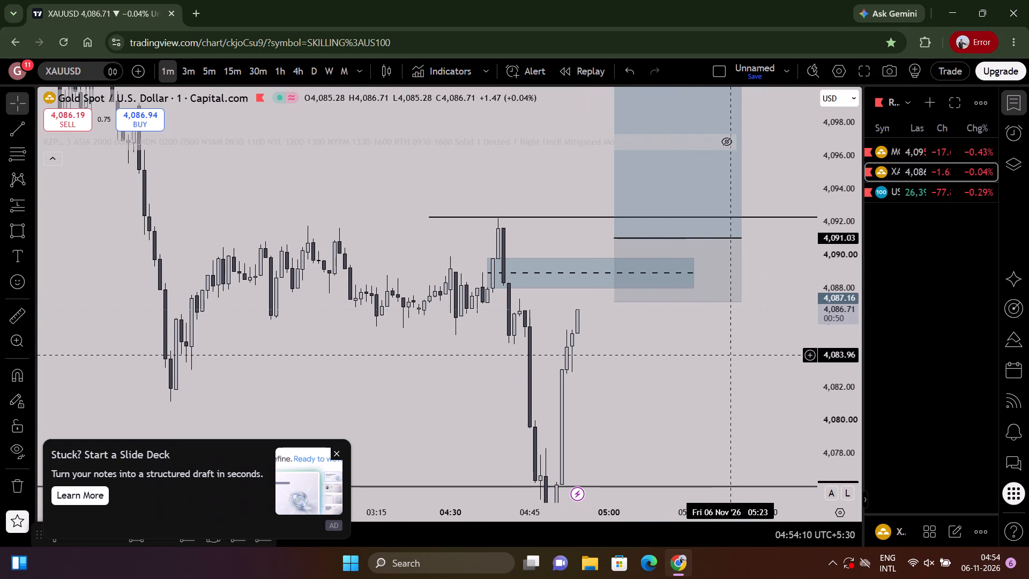
left_click_drag(659, 273, 643, 272)
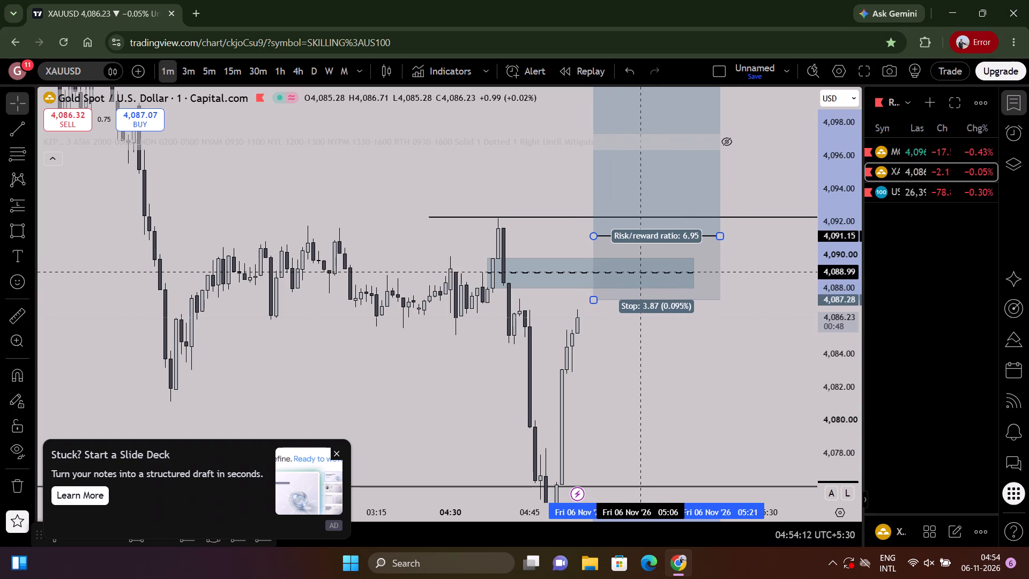
left_click_drag(643, 272, 644, 281)
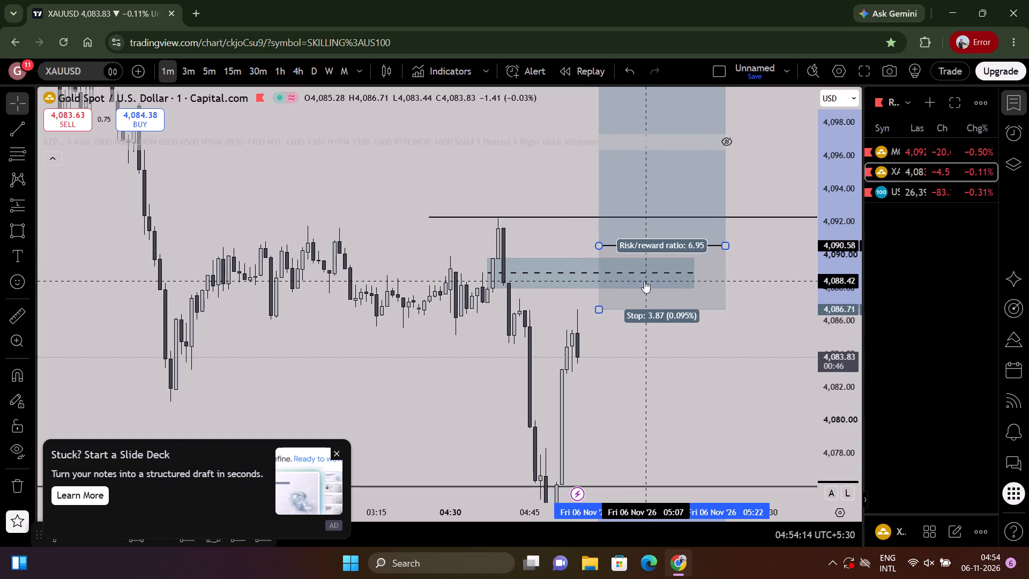
left_click_drag(594, 309, 600, 320)
left_click(562, 337)
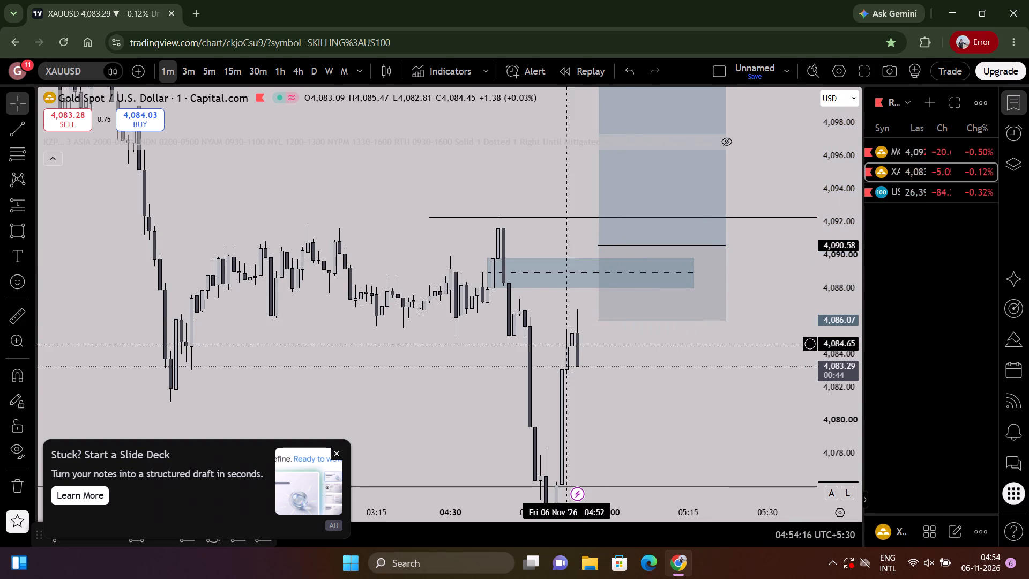
Mark a rectangle zone from about 4,071.36 to 4,073.95, starting at 04:47, around the swing low above the 4H FVG line.
left_click(623, 373)
scroll(638, 358, "down", 4)
left_click_drag(693, 362, 688, 358)
scroll(698, 355, "up", 3)
scroll(735, 364, "down", 1)
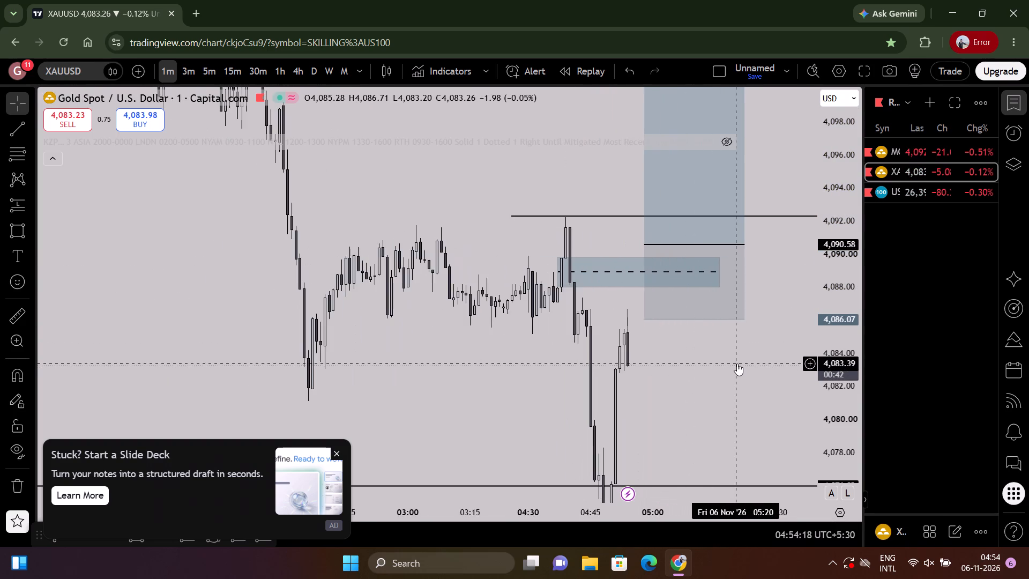
scroll(737, 363, "up", 2)
left_click_drag(735, 387, 729, 265)
scroll(630, 289, "down", 6)
scroll(669, 344, "up", 8)
left_click_drag(668, 348, 652, 309)
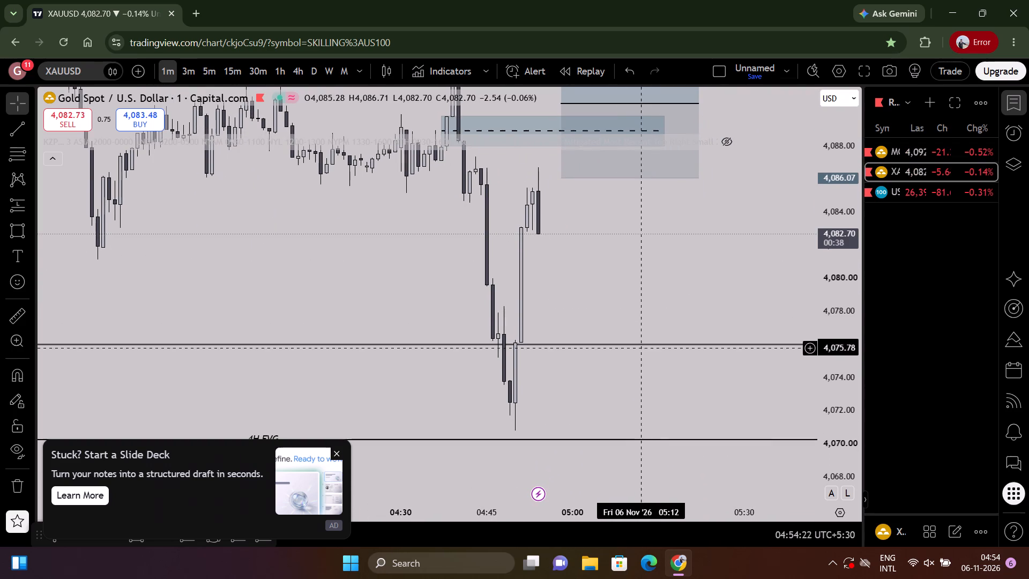
left_click(10, 227)
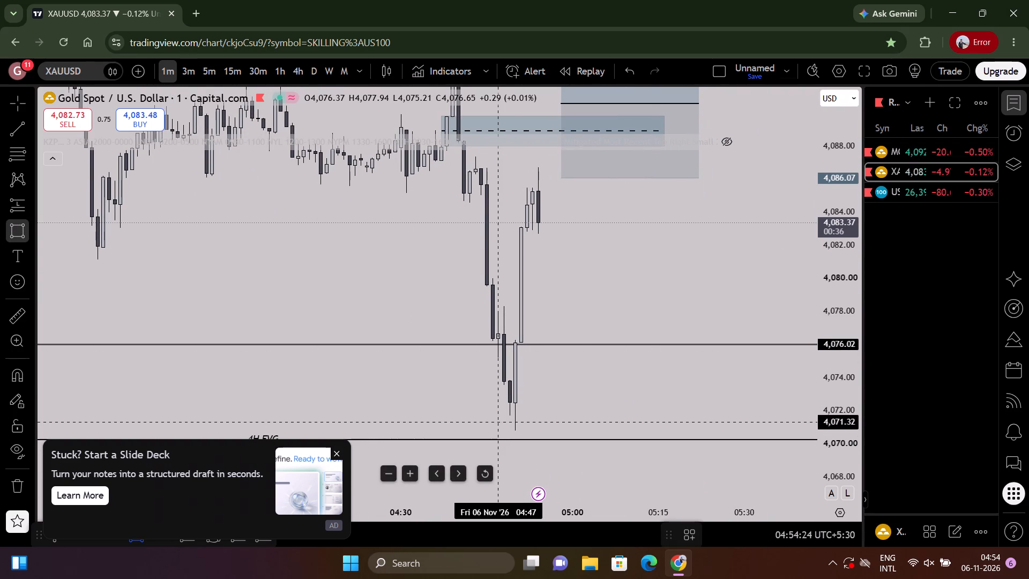
left_click(498, 421)
left_click(756, 378)
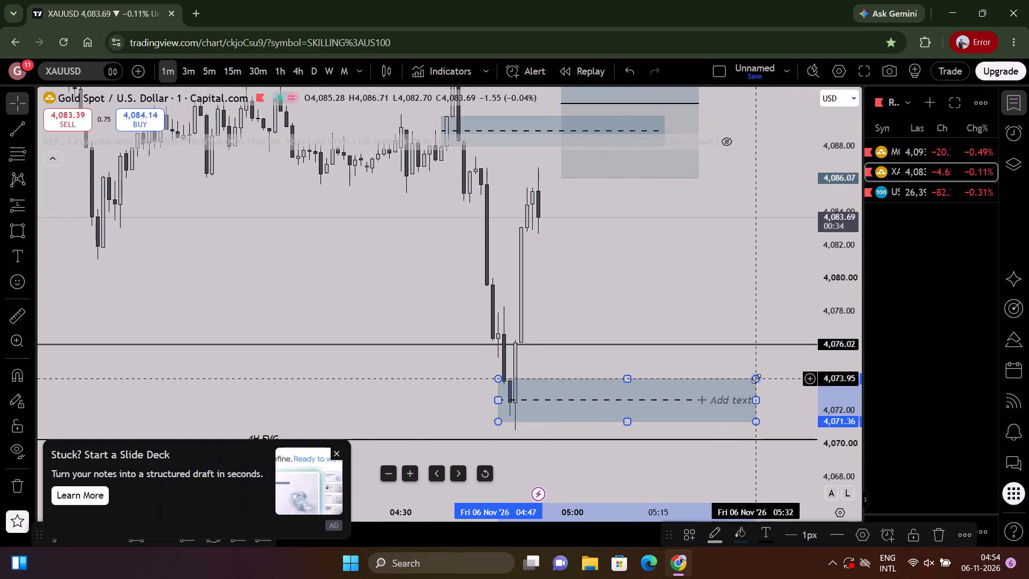
On the 3-minute chart, resize the swing-low zone to about 4,070.59–4,078.33 and extend its end to about 06:24.
left_click(182, 75)
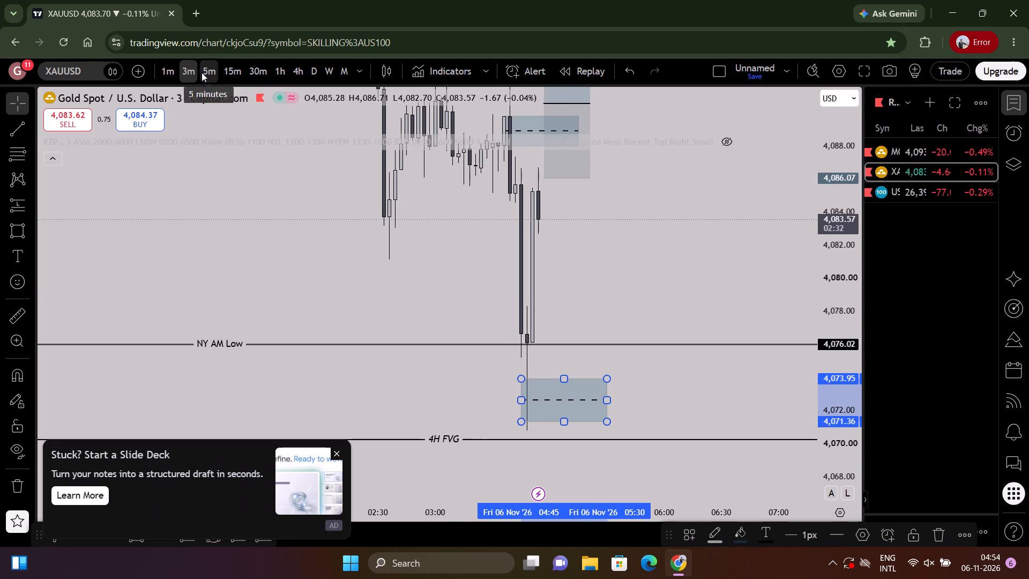
left_click_drag(517, 376, 518, 319)
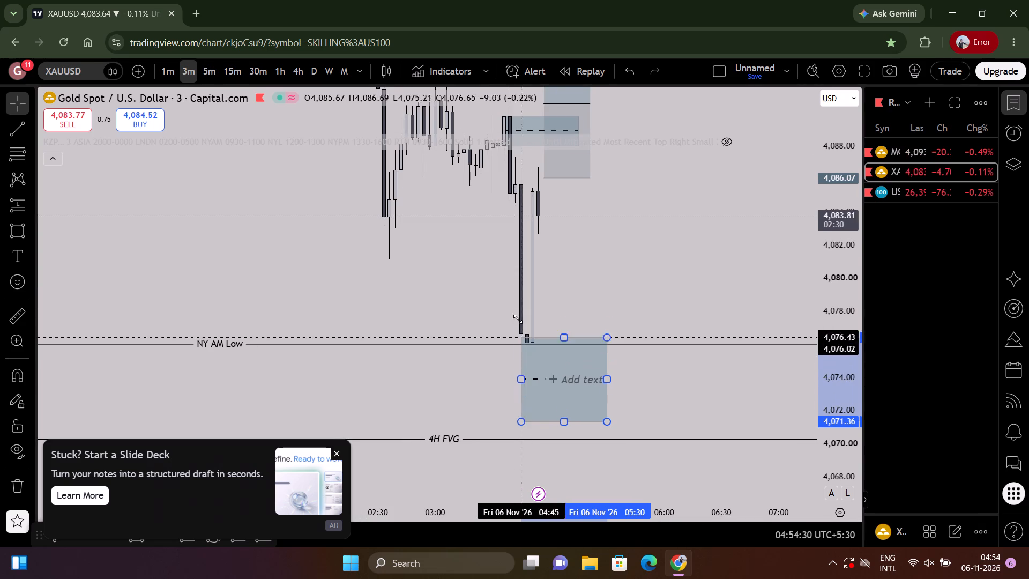
left_click_drag(518, 319, 519, 306)
left_click_drag(609, 363, 712, 359)
left_click(651, 284)
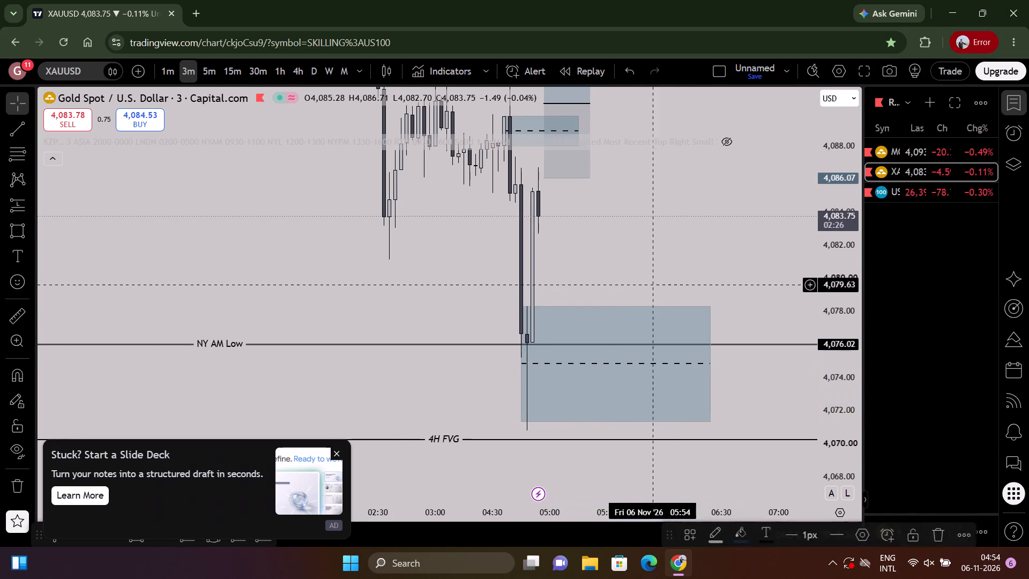
left_click_drag(650, 280, 647, 243)
left_click(513, 395)
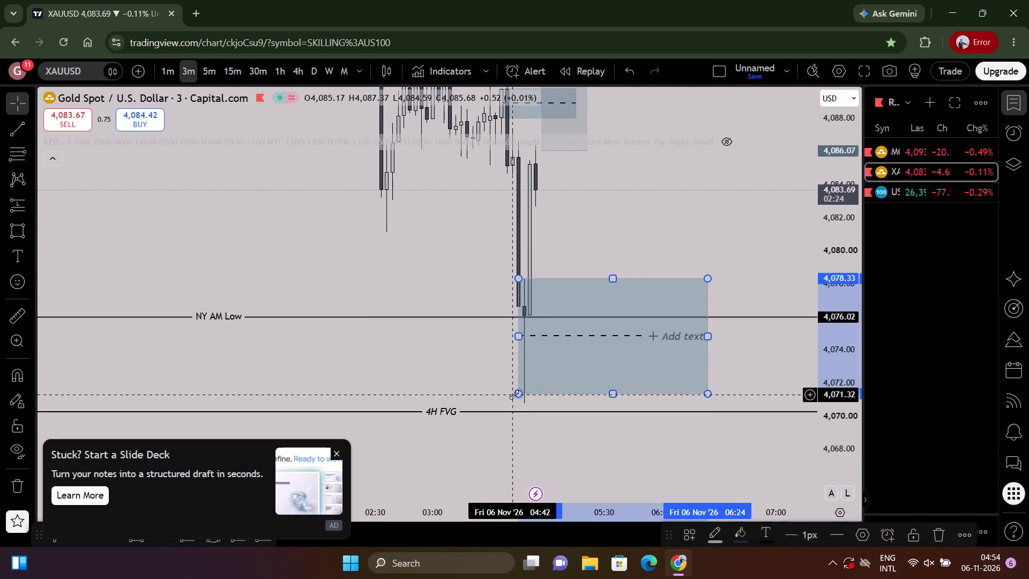
left_click_drag(514, 395, 521, 406)
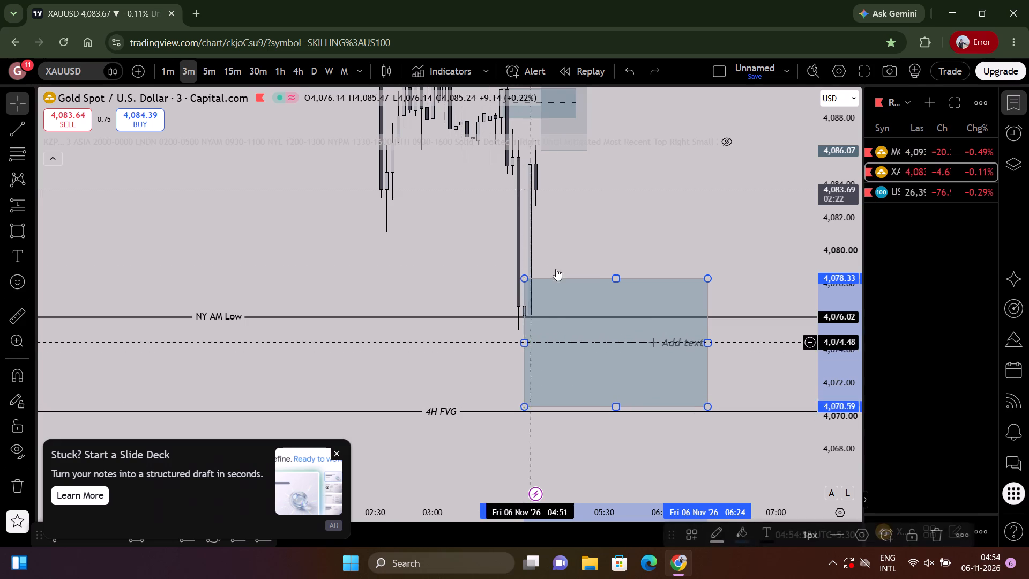
left_click(556, 264)
Examine price action between the swing-low zone and the long position setup on the 1-minute XAUUSD chart.
left_click(165, 71)
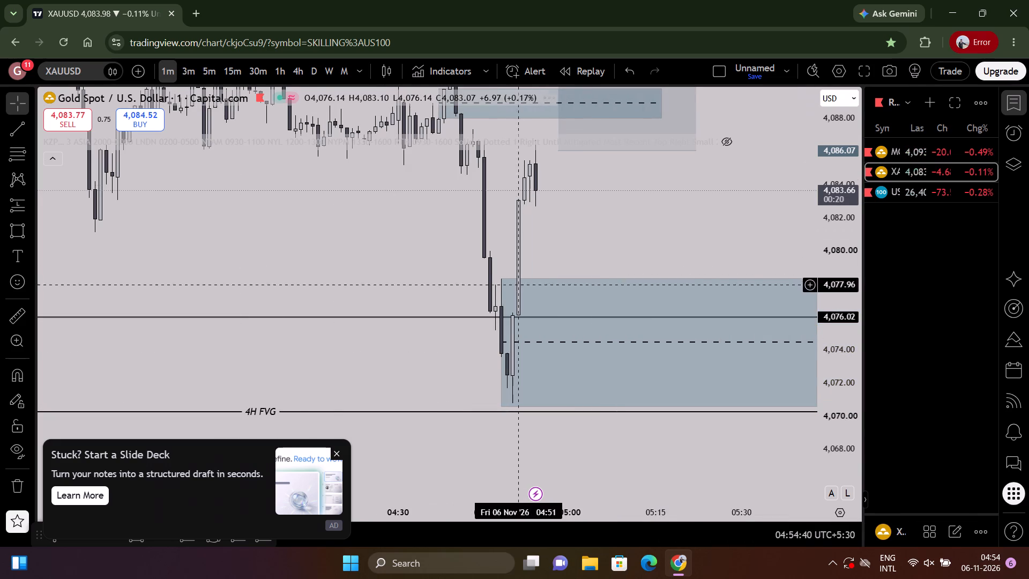
scroll(602, 270, "down", 1)
scroll(609, 266, "up", 3)
left_click_drag(630, 241, 643, 169)
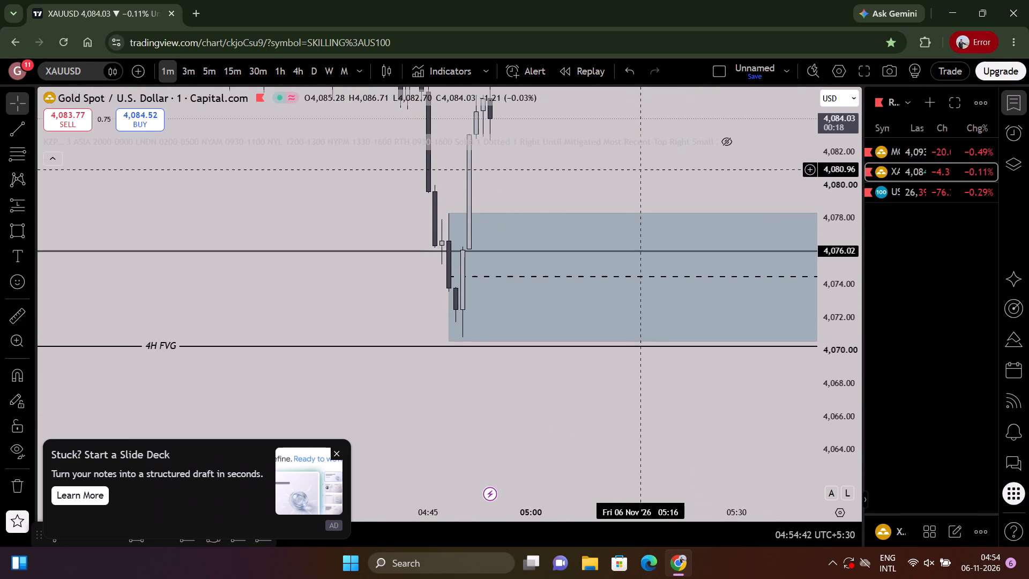
left_click_drag(643, 169, 643, 168)
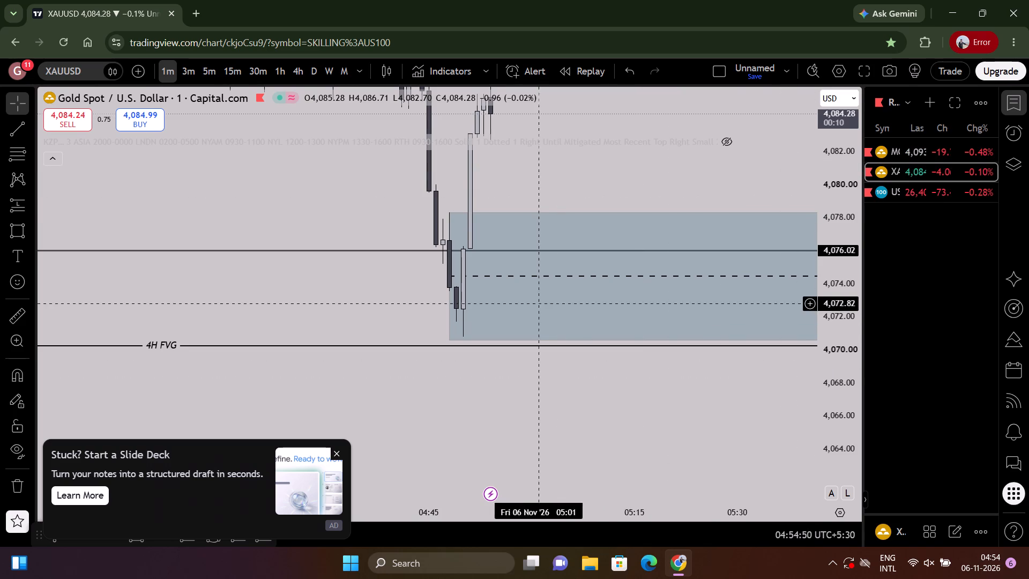
left_click(571, 183)
scroll(571, 183, "up", 3)
left_click_drag(569, 178, 611, 373)
scroll(607, 359, "down", 4)
left_click_drag(602, 358, 608, 430)
scroll(451, 353, "down", 5)
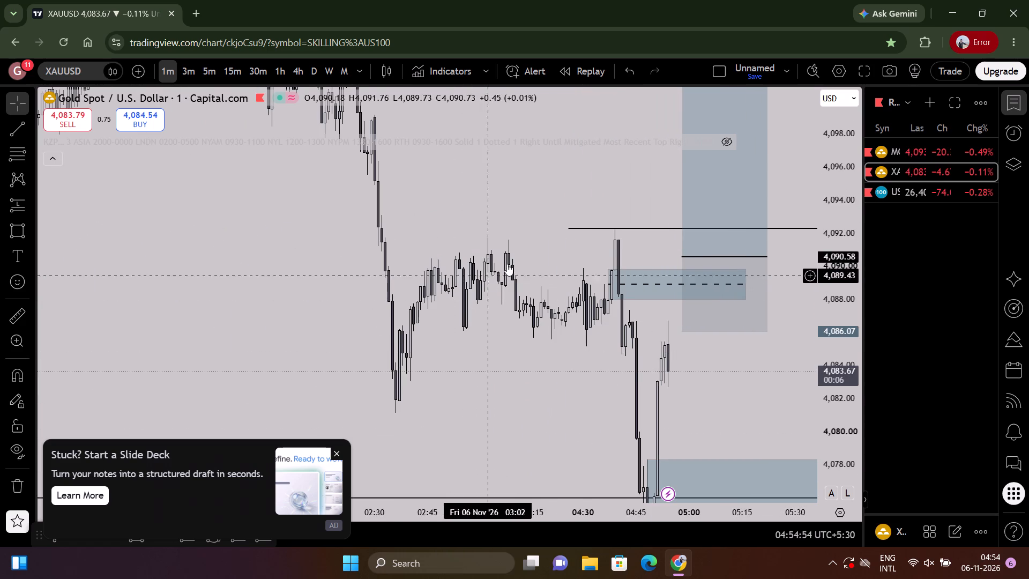
scroll(539, 314, "up", 9)
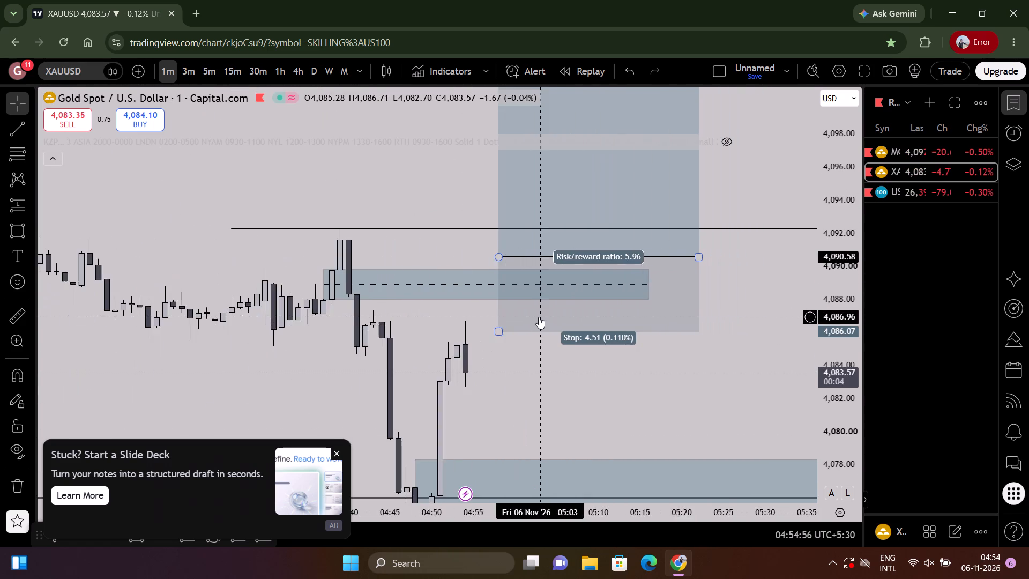
scroll(539, 317, "up", 3)
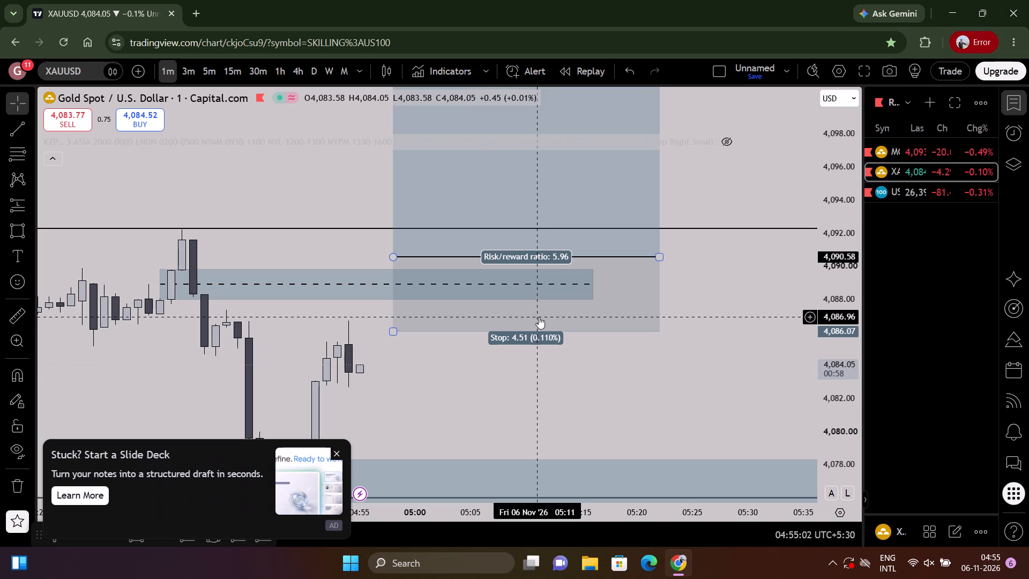
left_click_drag(571, 399, 692, 289)
scroll(679, 288, "down", 5)
left_click_drag(669, 300, 650, 219)
scroll(642, 228, "up", 2)
left_click_drag(642, 234, 644, 290)
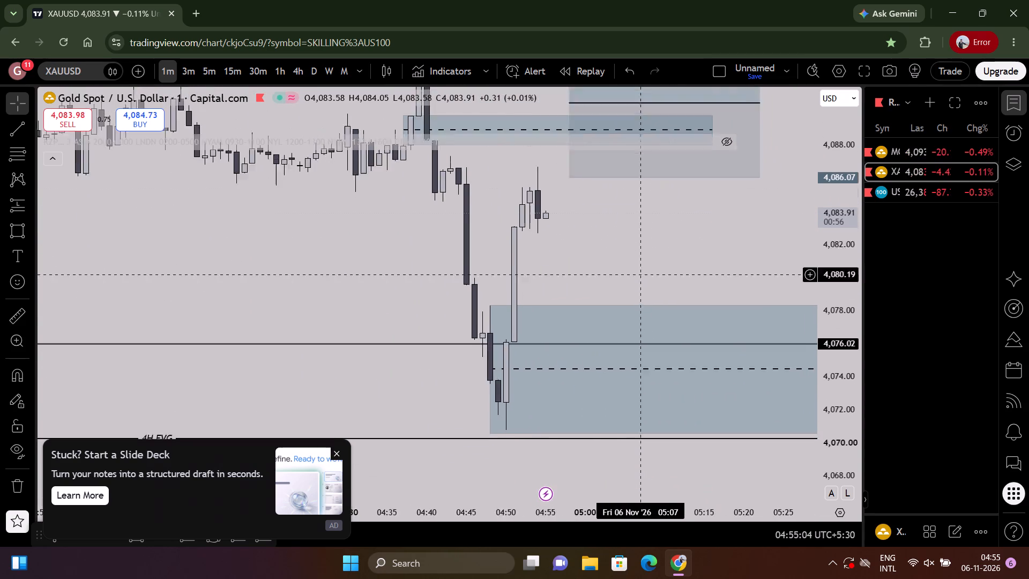
left_click_drag(644, 290, 624, 426)
scroll(616, 378, "down", 3)
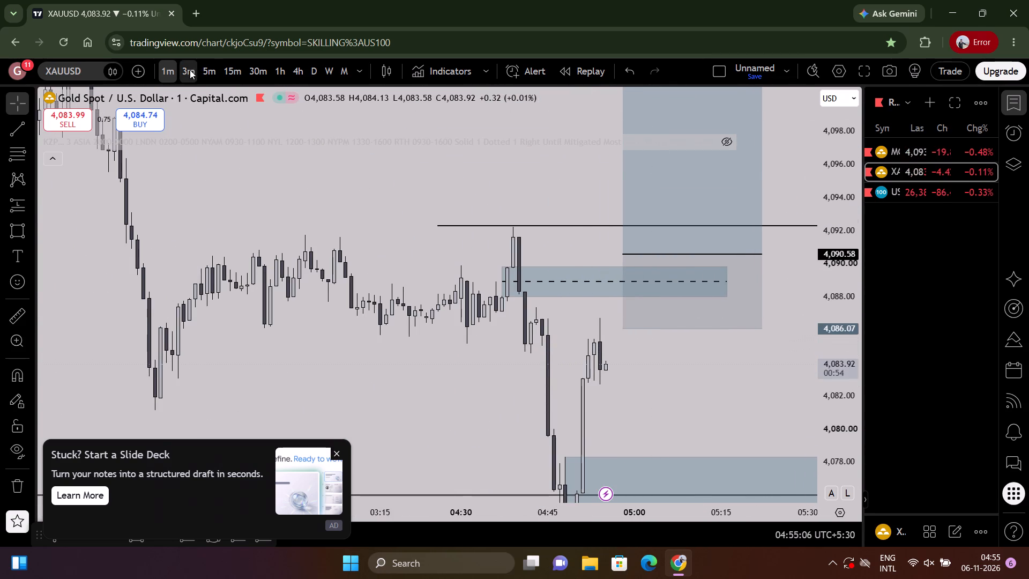
Compare price against the zones, NY AM Low and 4H FVG on the 5-minute and 15-minute XAUUSD charts, ending on the 1-minute.
left_click(190, 70)
left_click(207, 69)
scroll(486, 218, "up", 4)
left_click_drag(619, 292, 629, 292)
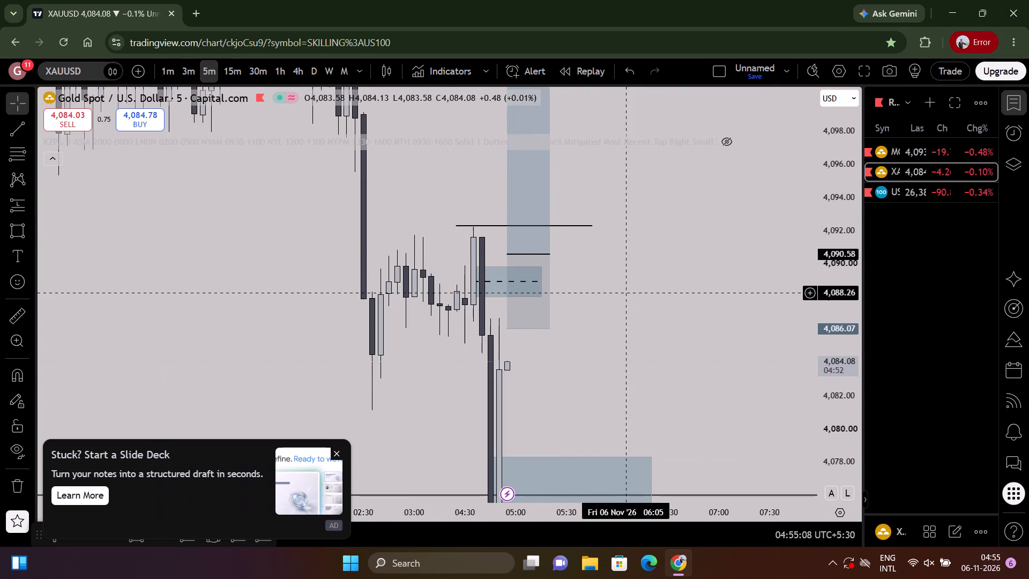
left_click_drag(629, 292, 682, 259)
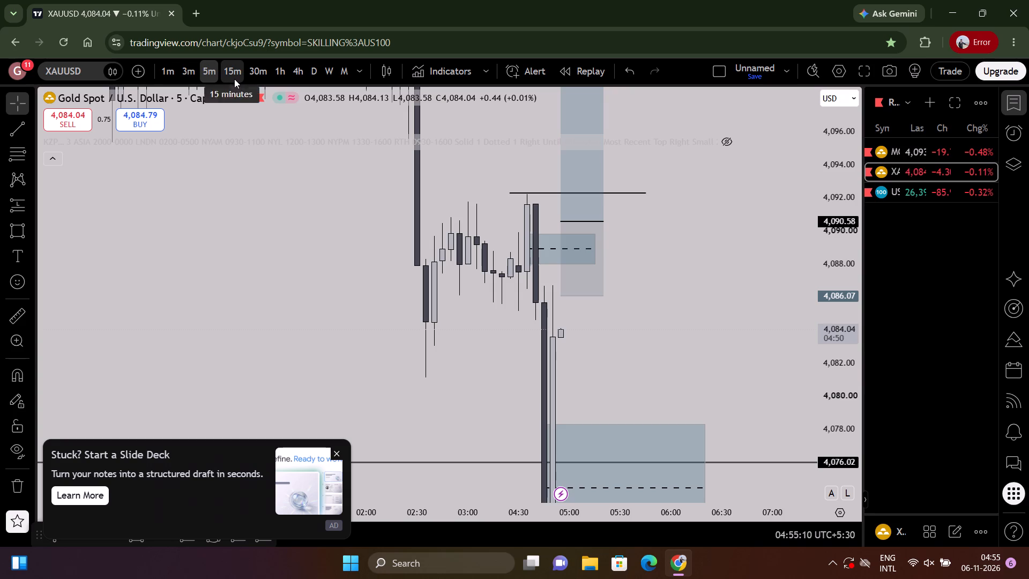
left_click(234, 79)
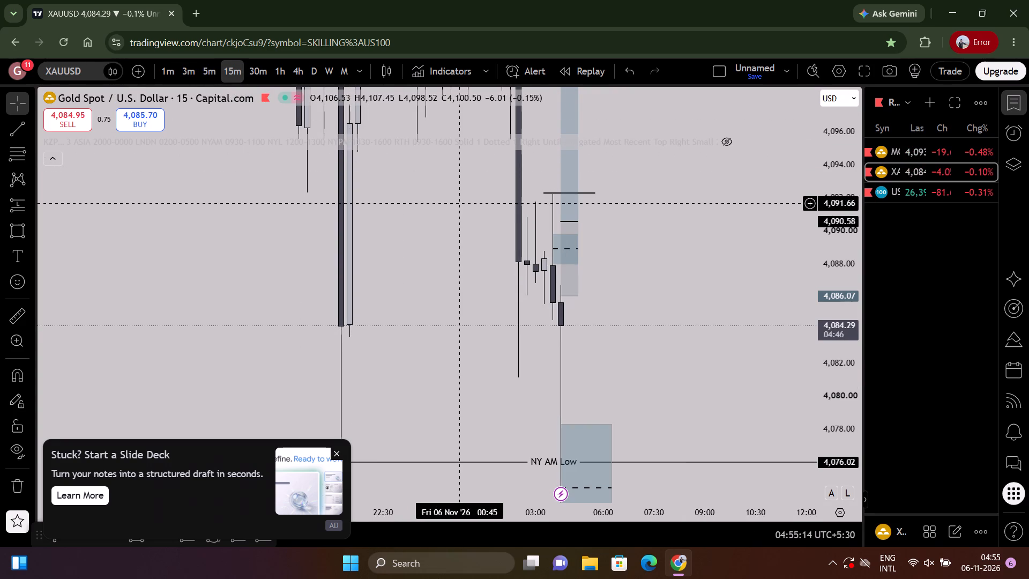
left_click_drag(697, 335, 698, 242)
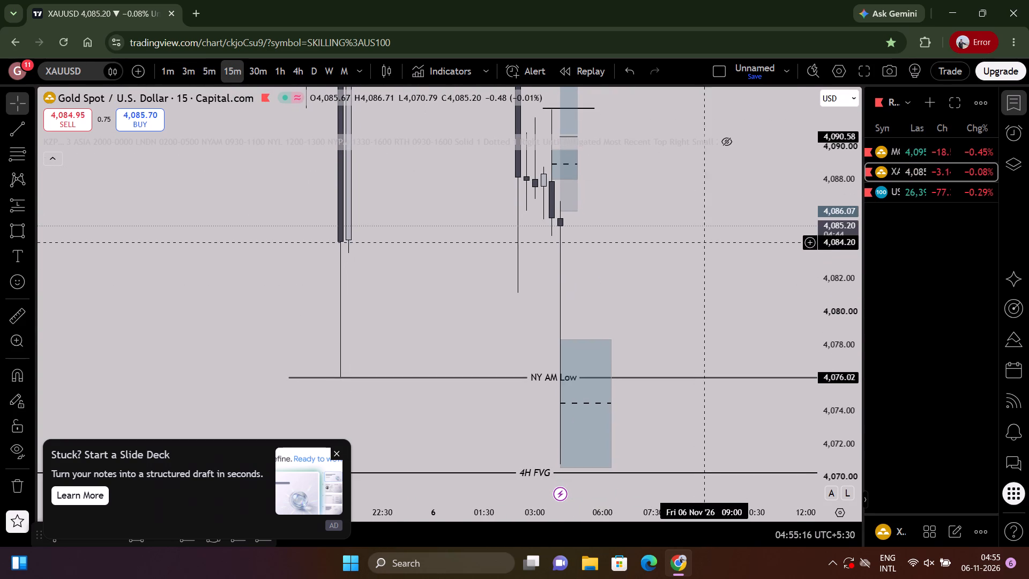
left_click_drag(817, 281, 787, 366)
left_click_drag(825, 290, 722, 455)
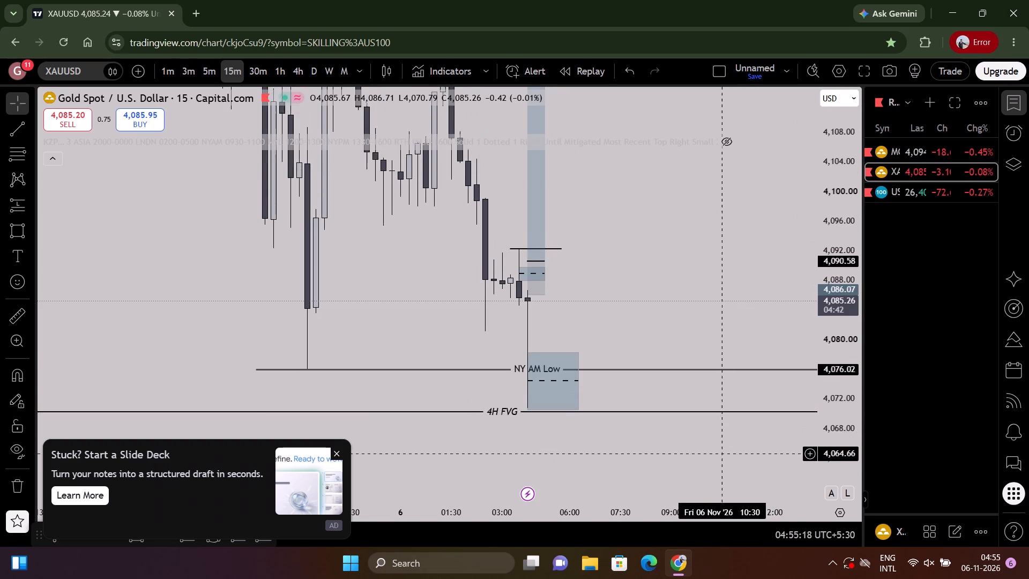
left_click_drag(722, 455, 735, 134)
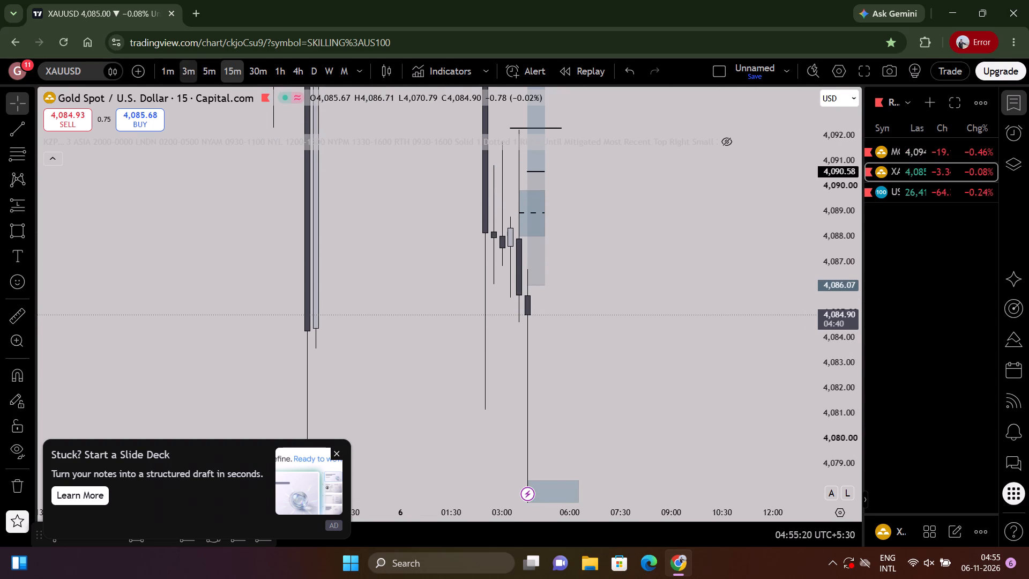
scroll(682, 310, "down", 3)
left_click_drag(608, 306, 642, 29)
scroll(785, 194, "down", 4)
left_click_drag(851, 250, 823, 421)
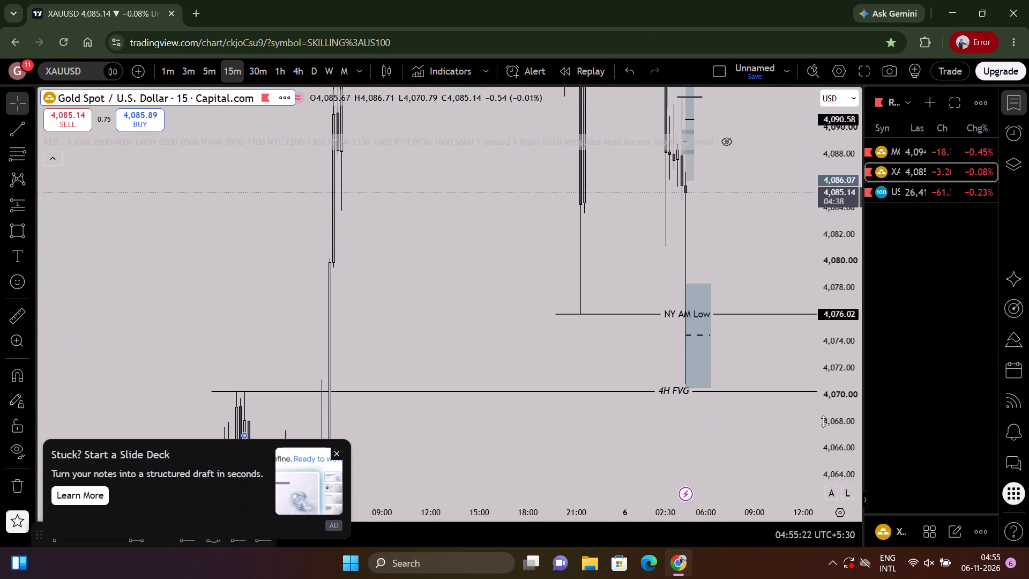
left_click_drag(823, 421, 789, 415)
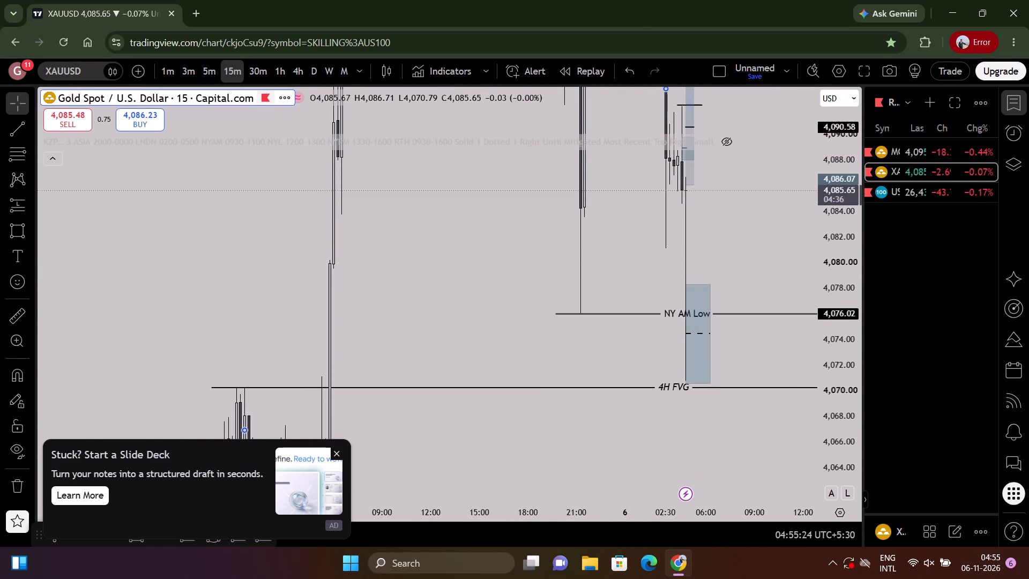
left_click(162, 68)
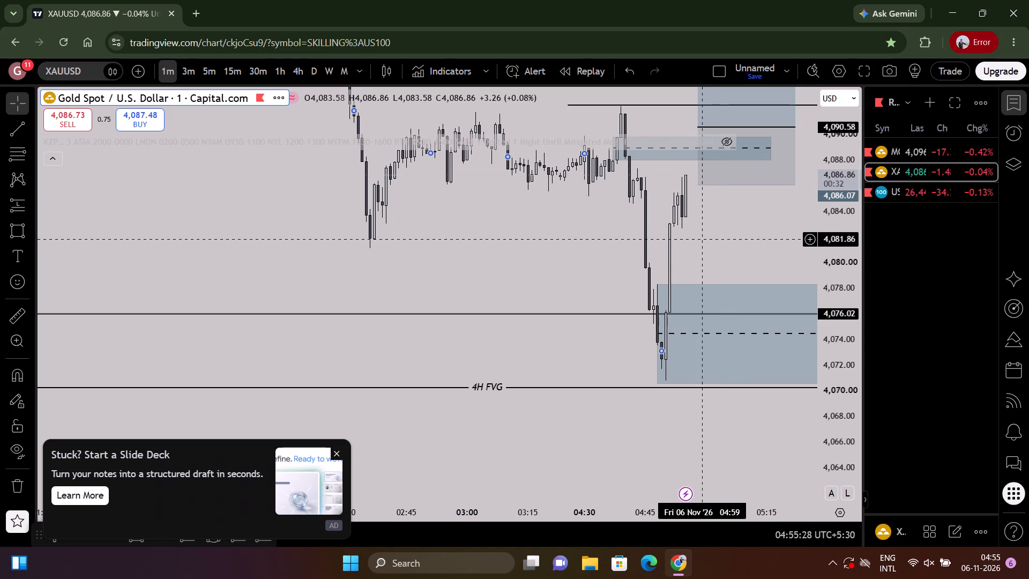
left_click_drag(724, 249, 667, 385)
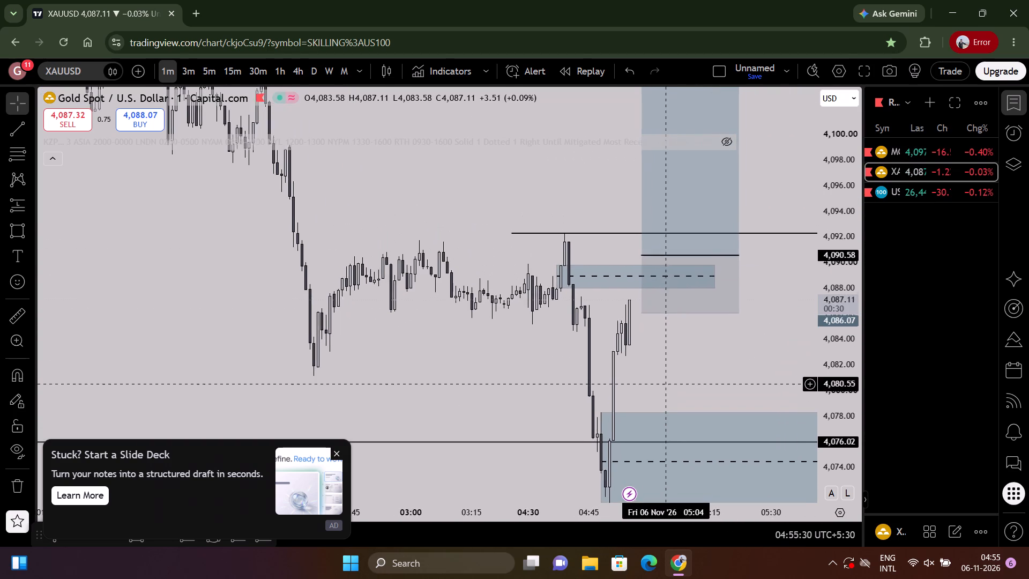
left_click_drag(667, 385, 666, 386)
scroll(675, 339, "down", 2)
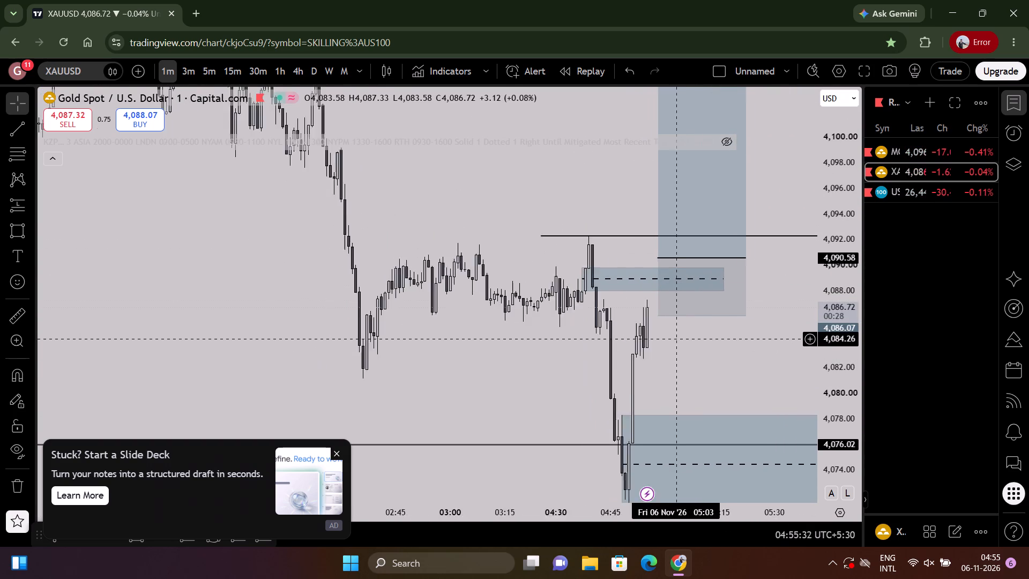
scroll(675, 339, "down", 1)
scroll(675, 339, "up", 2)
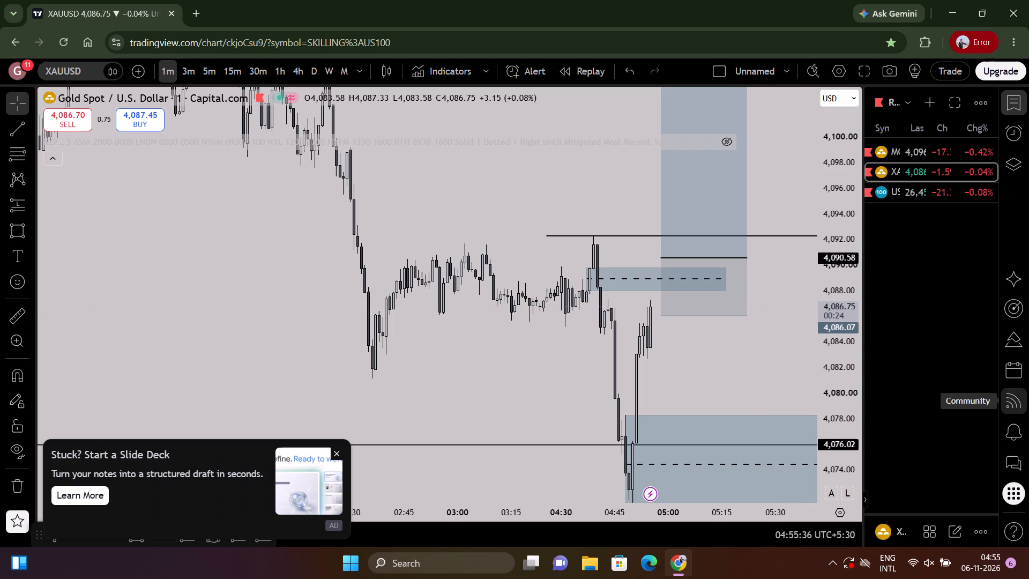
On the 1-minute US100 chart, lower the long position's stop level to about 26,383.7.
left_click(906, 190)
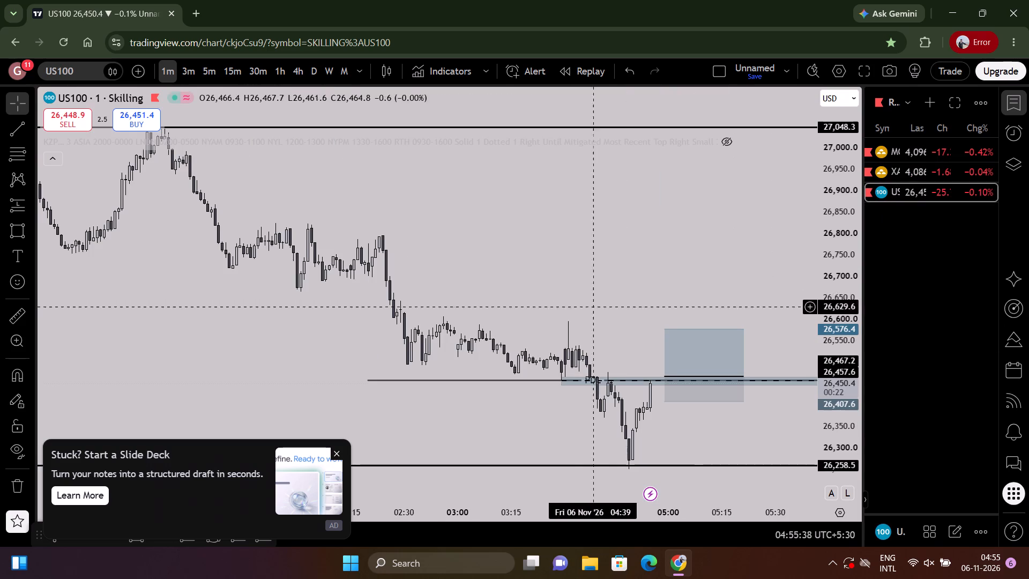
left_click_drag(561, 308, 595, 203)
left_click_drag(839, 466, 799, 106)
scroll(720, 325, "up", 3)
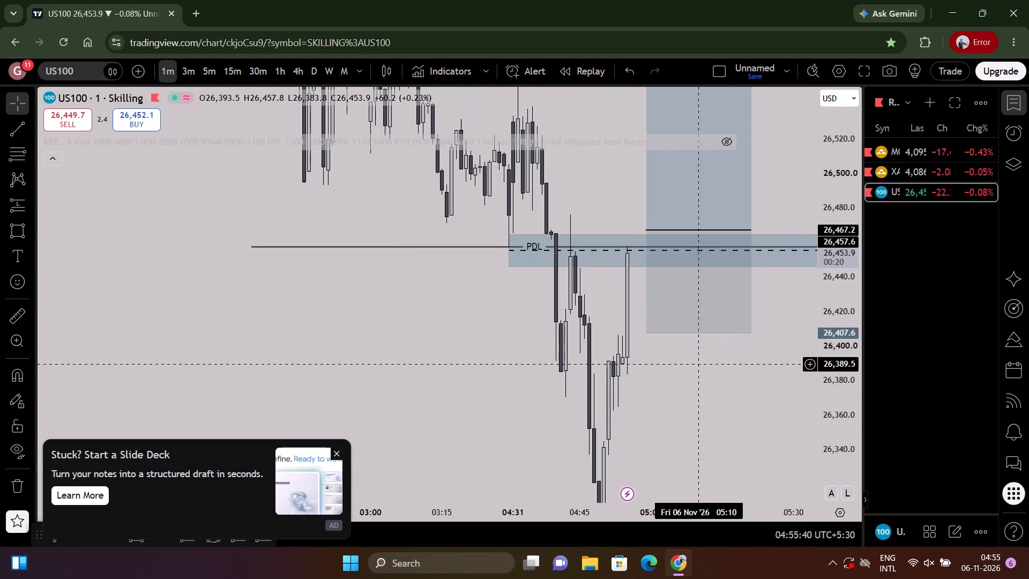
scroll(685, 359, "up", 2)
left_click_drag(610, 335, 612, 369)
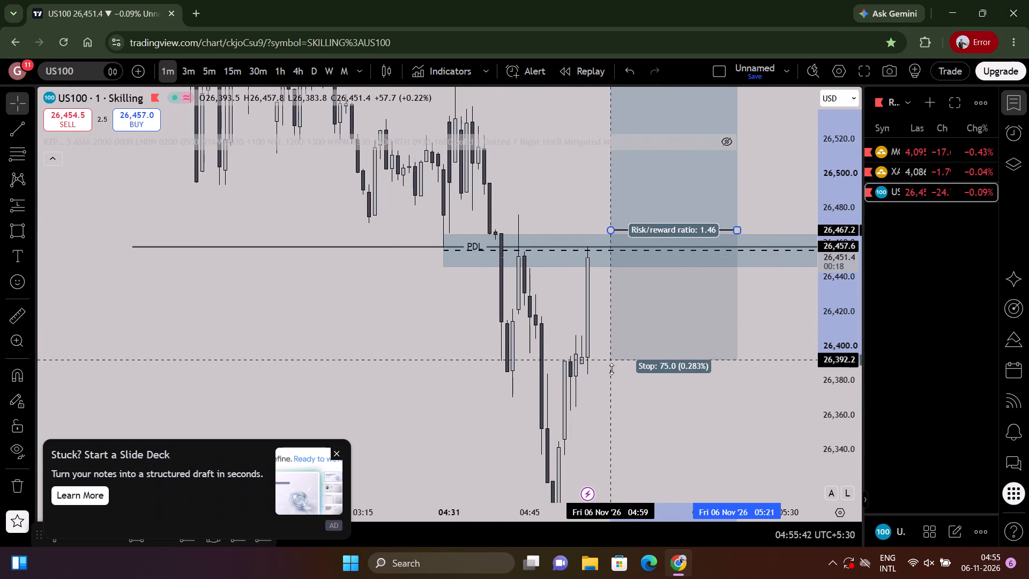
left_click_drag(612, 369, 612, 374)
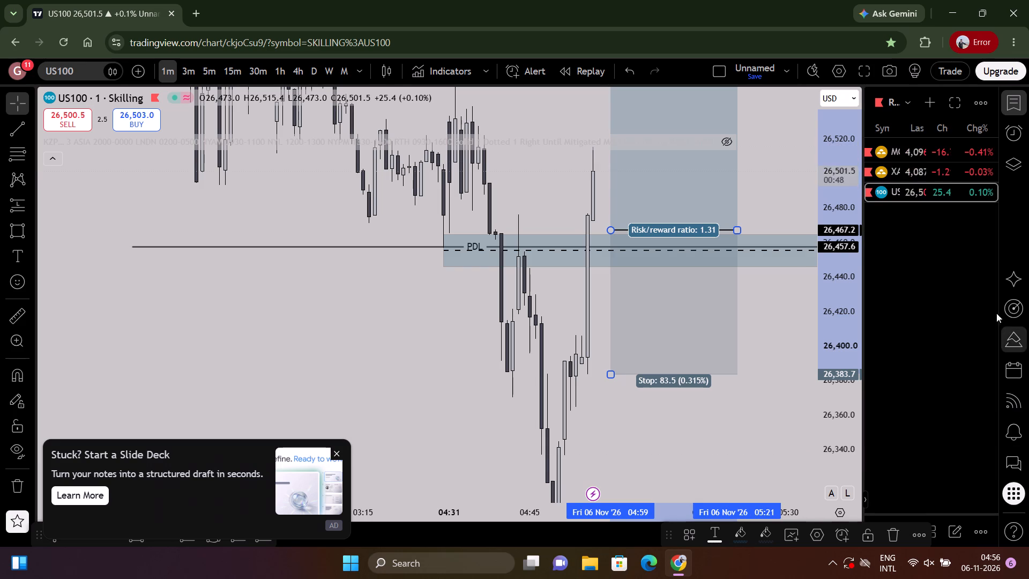
Examine XAUUSD price against the long position and the nearby zones on the 1-minute and 5-minute charts, ending on the 1-minute.
left_click(924, 167)
left_click_drag(702, 349, 725, 327)
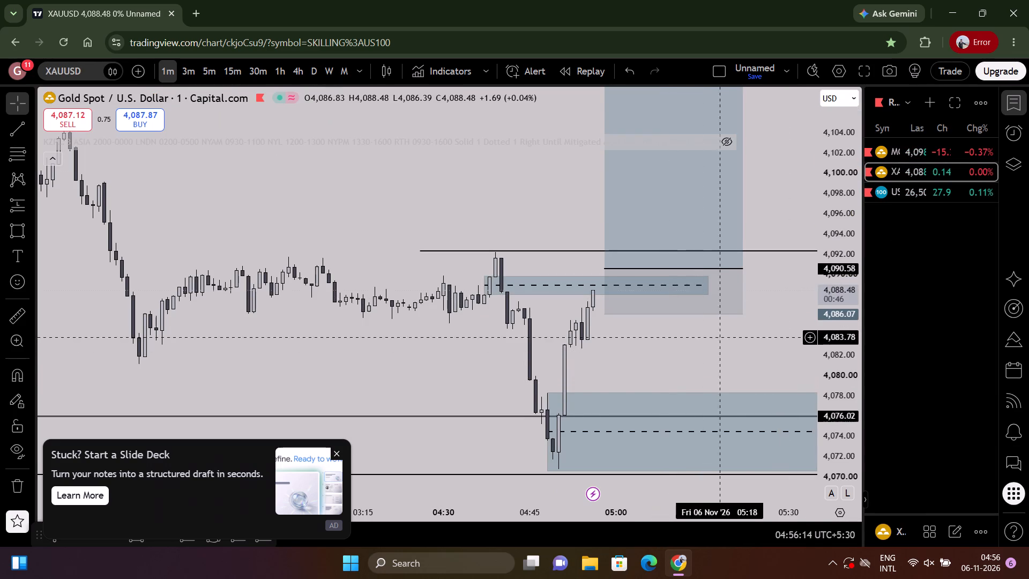
left_click_drag(725, 327, 726, 326)
left_click_drag(842, 371, 826, 273)
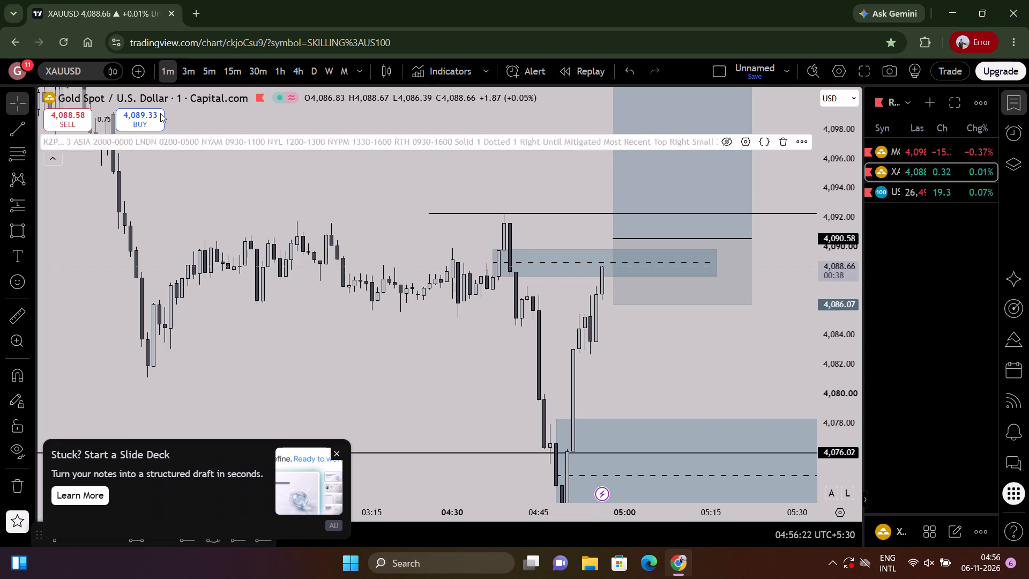
left_click(188, 67)
left_click(201, 70)
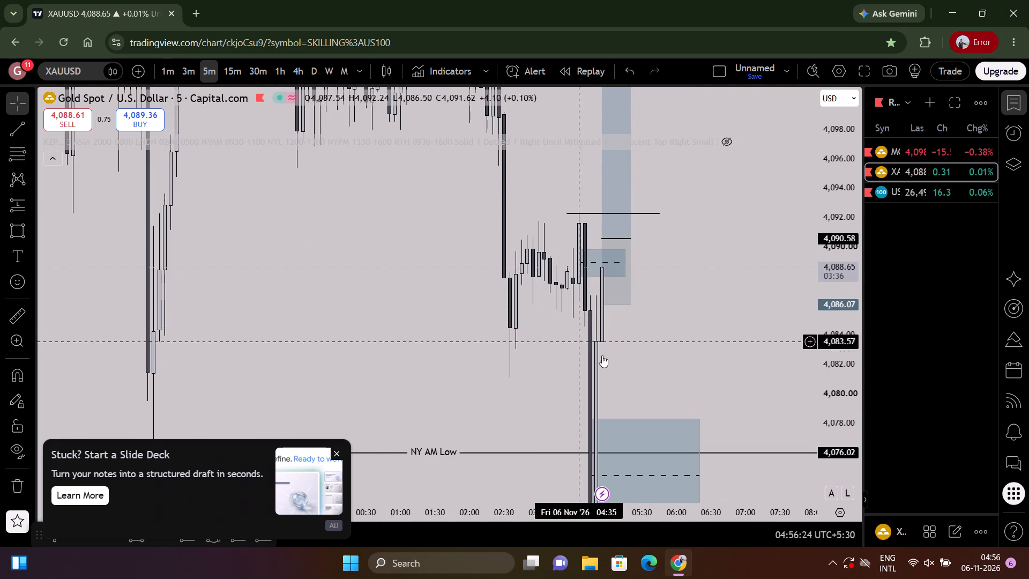
scroll(602, 355, "up", 2)
left_click(661, 364)
left_click(167, 66)
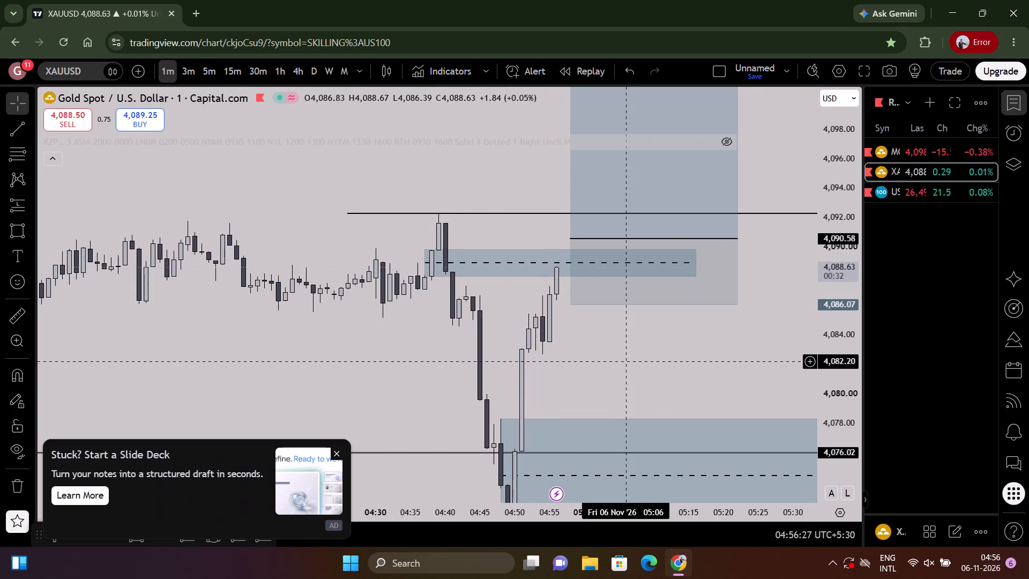
Move the XAUUSD long position's entry to about 4,092.42, starting at 04:57, and lower its stop to about 4,082.34.
left_click_drag(570, 239, 563, 211)
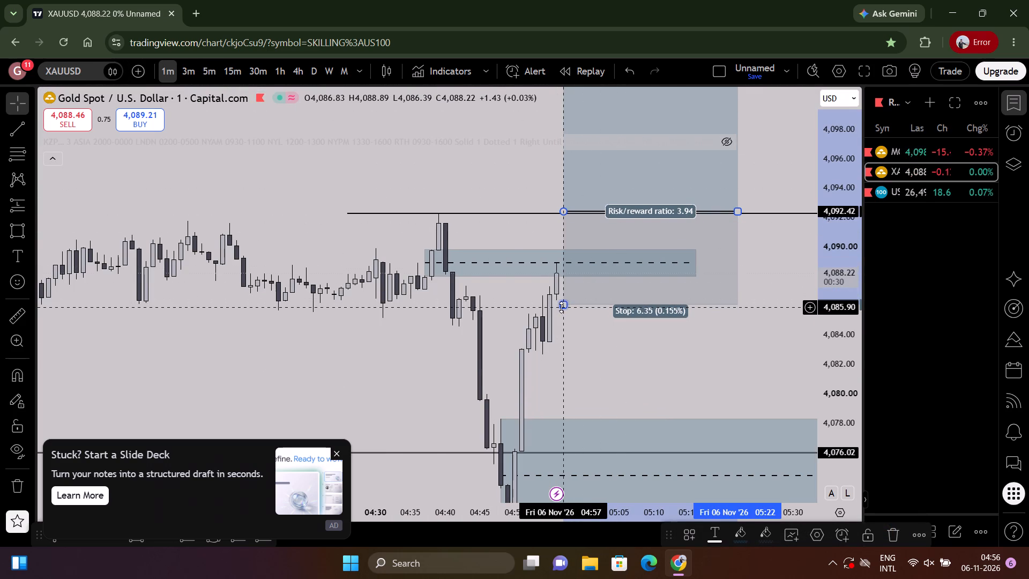
left_click_drag(561, 307, 565, 324)
left_click(553, 327)
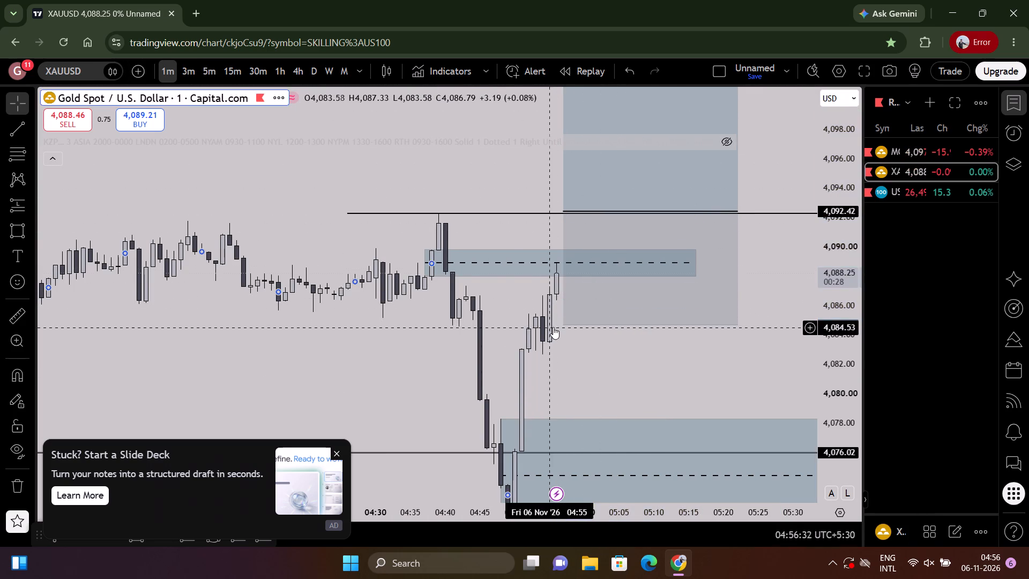
left_click(521, 326)
scroll(516, 315, "down", 4)
left_click_drag(540, 315, 548, 331)
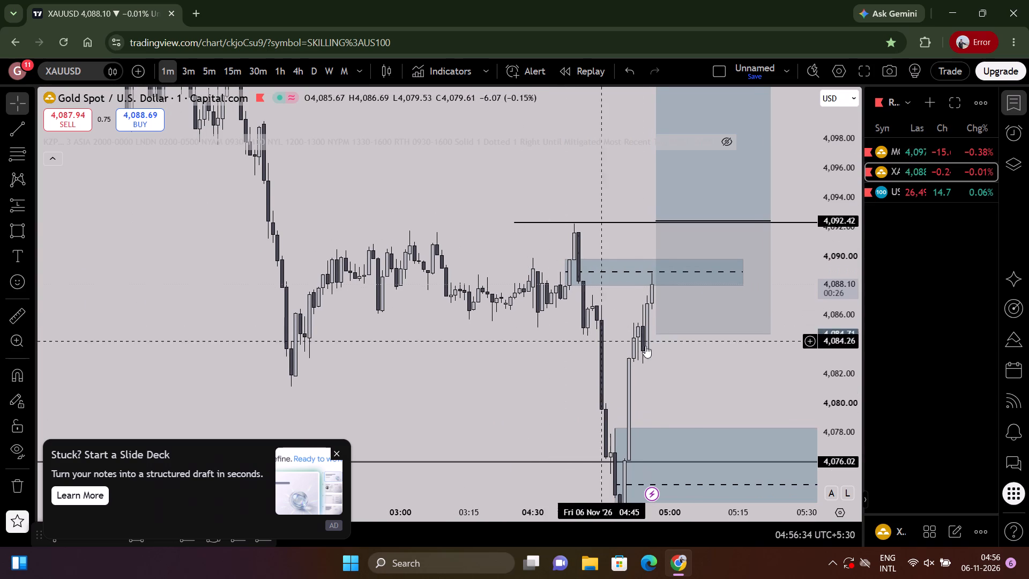
left_click_drag(657, 334, 663, 369)
left_click_drag(585, 322, 563, 389)
left_click_drag(608, 381, 605, 352)
left_click(605, 352)
scroll(683, 439, "up", 3)
On the 1-minute US100 chart, move the long position's entry to about 26,469.7, starting at 04:55, and its stop to about 26,359.6.
left_click(911, 192)
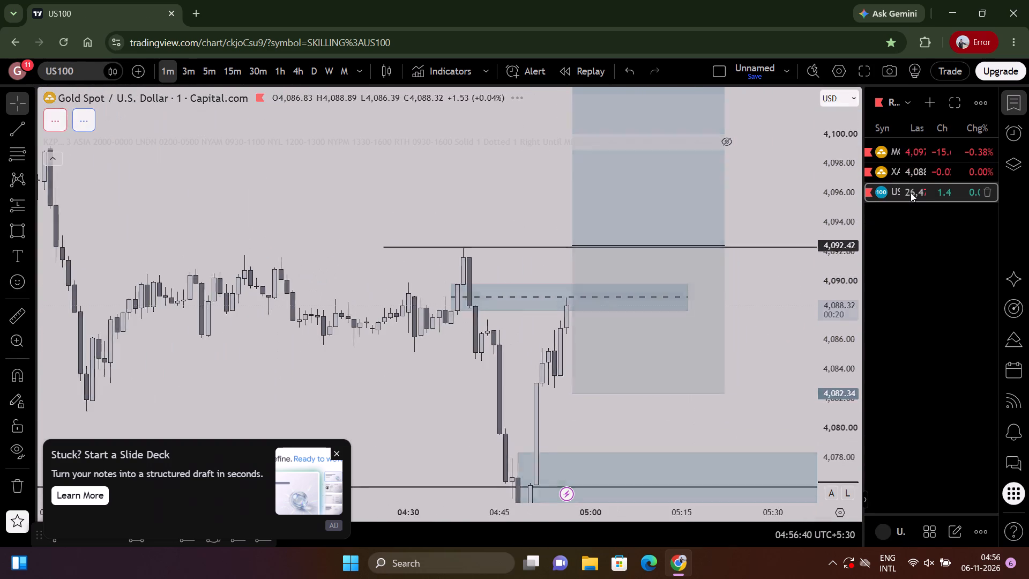
left_click_drag(566, 296, 600, 241)
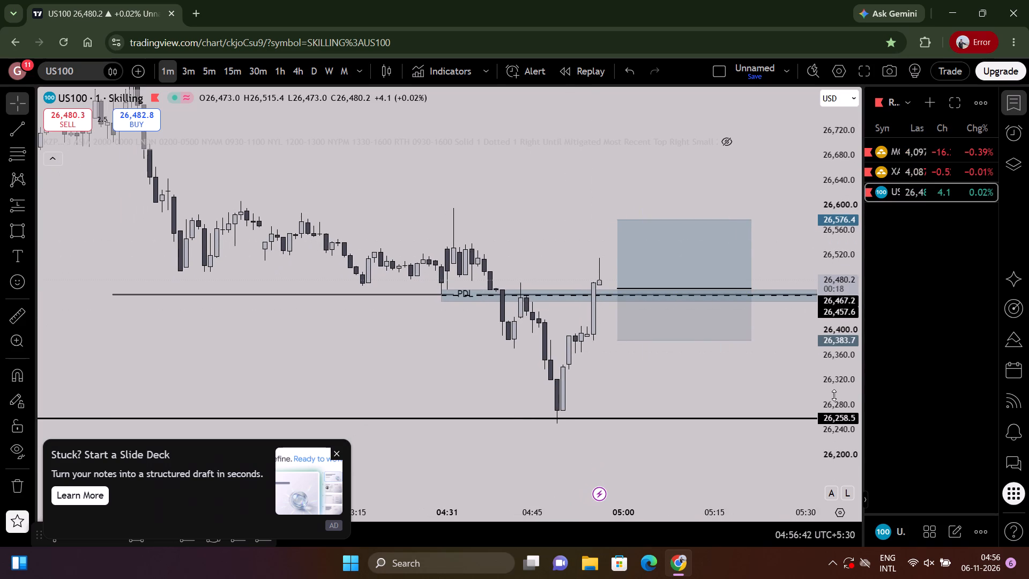
left_click_drag(834, 395, 828, 360)
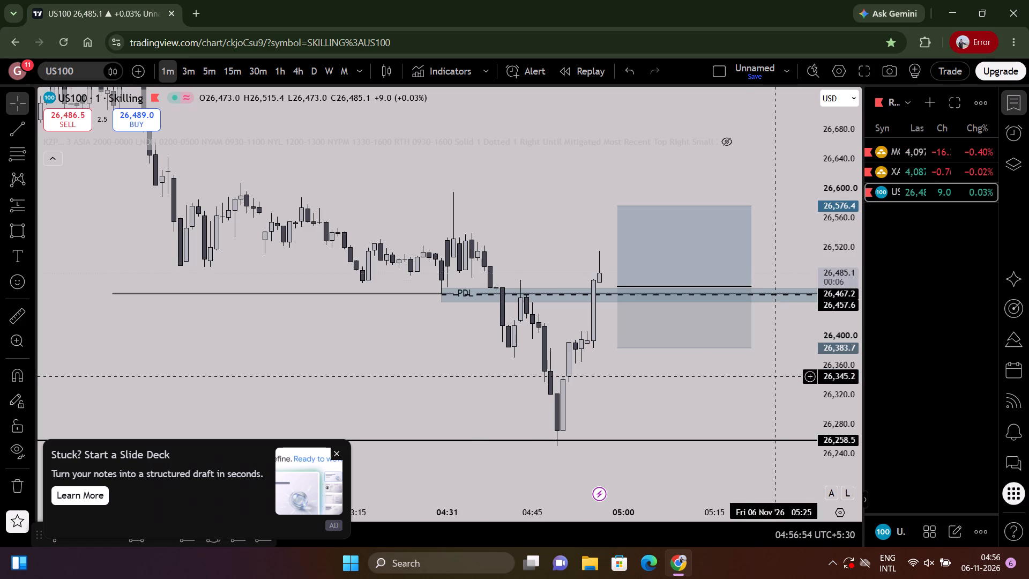
scroll(744, 381, "up", 3)
left_click_drag(841, 408, 828, 115)
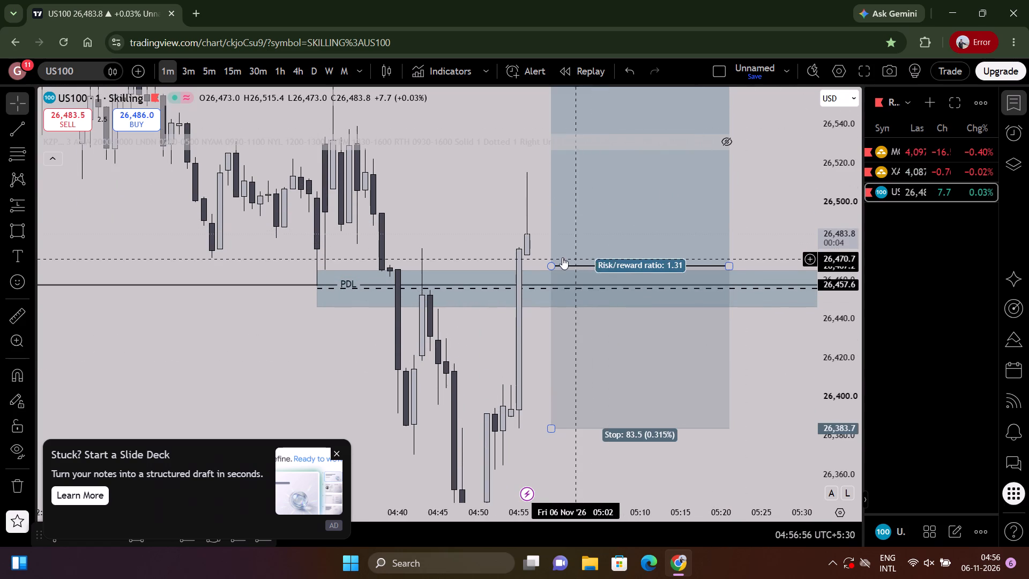
left_click_drag(549, 264, 517, 261)
left_click_drag(443, 366, 459, 261)
left_click_drag(527, 337, 530, 382)
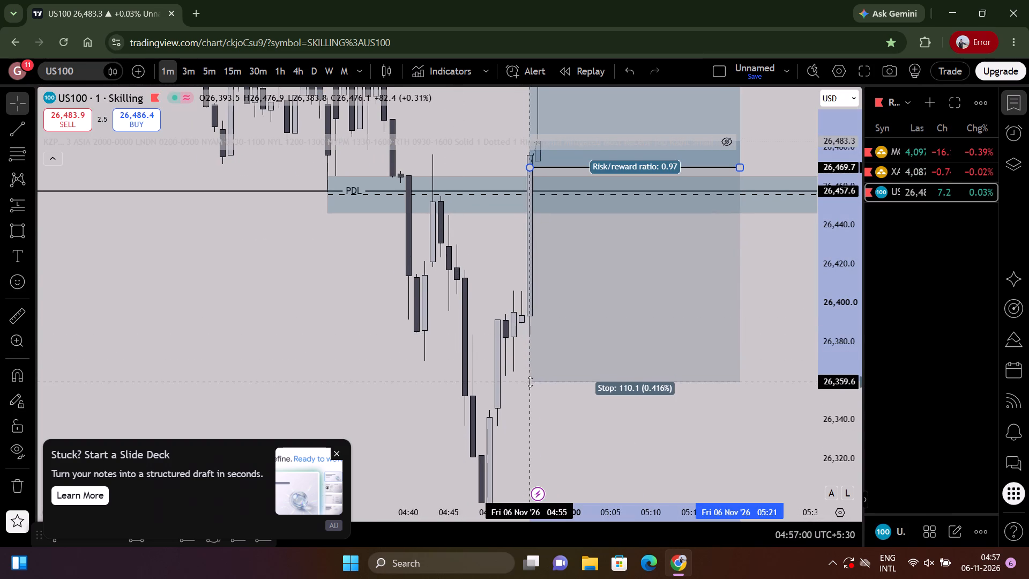
left_click_drag(530, 382, 531, 382)
Examine US100 price around the long position and the PDL zone on the 1-minute and 5-minute charts.
left_click_drag(543, 397, 556, 527)
scroll(514, 447, "down", 3)
left_click_drag(513, 405, 521, 461)
left_click_drag(832, 276, 777, 405)
scroll(559, 303, "down", 5)
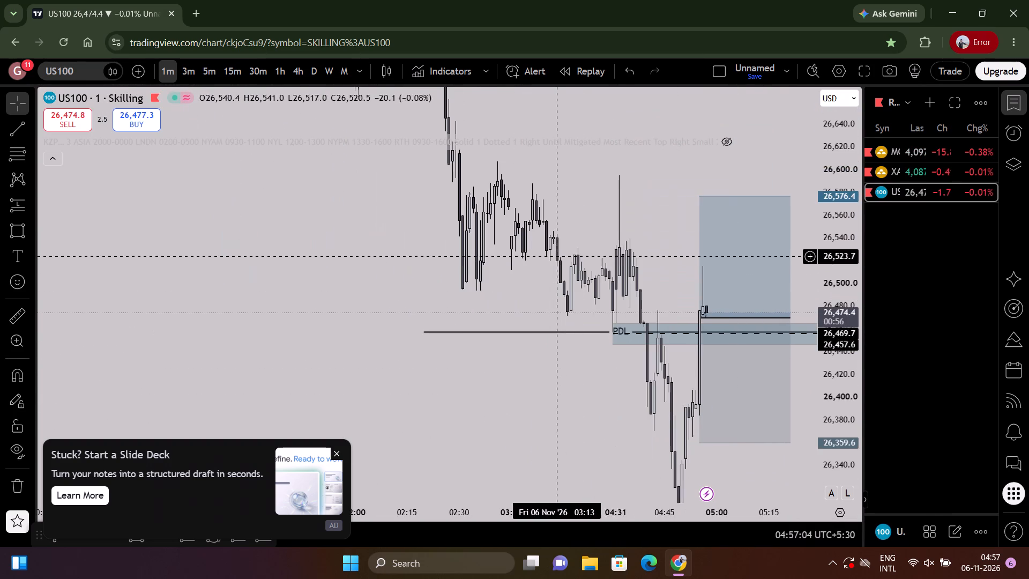
left_click_drag(599, 239, 561, 279)
left_click(204, 69)
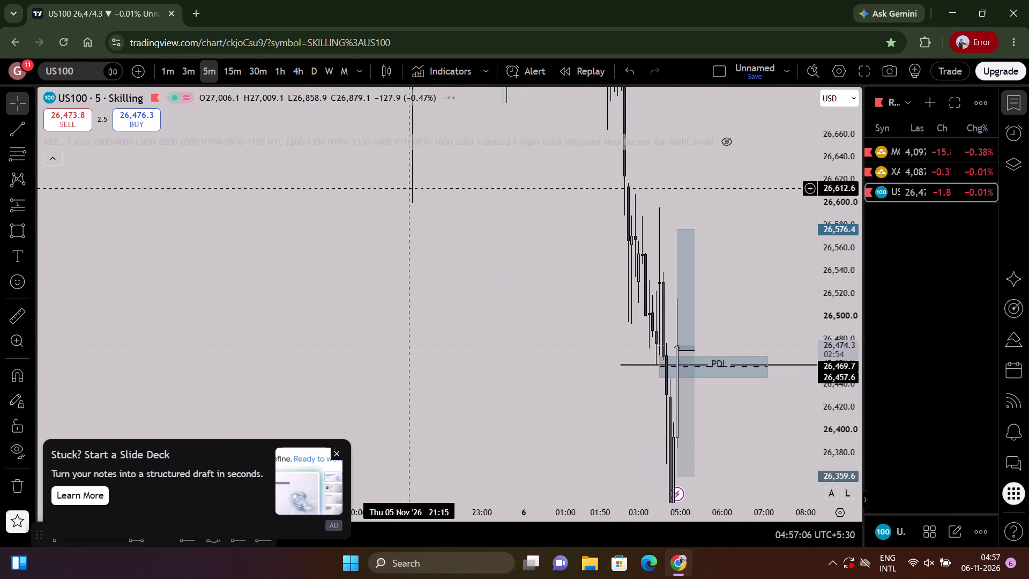
scroll(420, 198, "up", 5)
scroll(714, 279, "up", 3)
left_click_drag(700, 280, 777, 244)
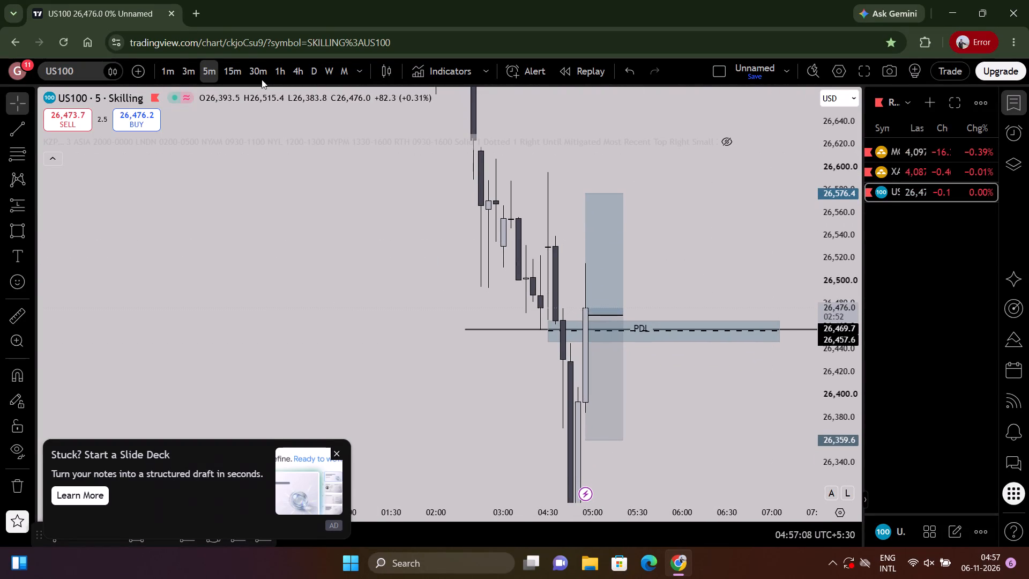
Examine the US100 decline and the price action around the PDL zone on the 3-minute chart.
left_click(180, 71)
left_click_drag(529, 221, 528, 211)
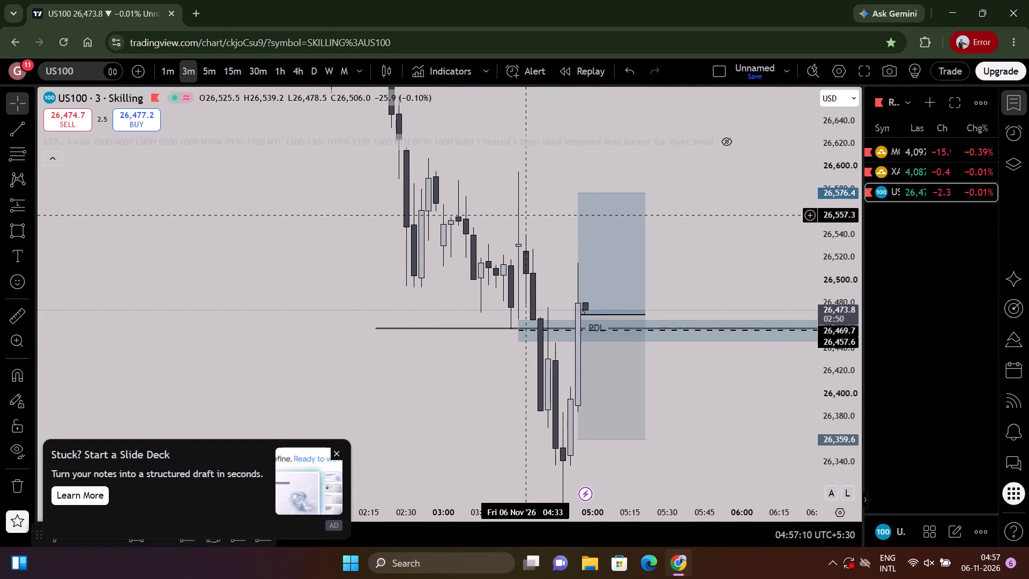
left_click_drag(528, 211, 542, 224)
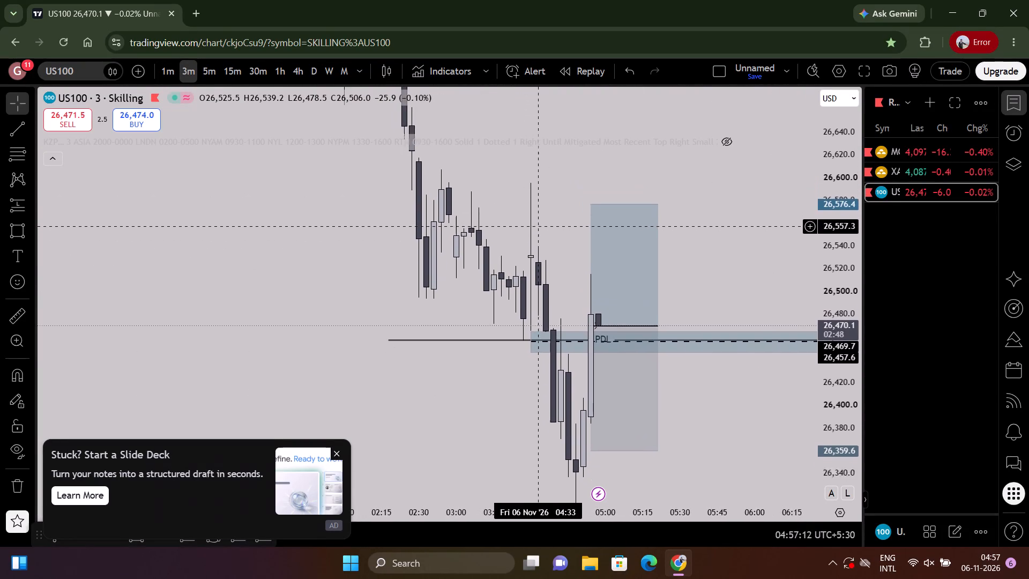
left_click_drag(542, 224, 565, 316)
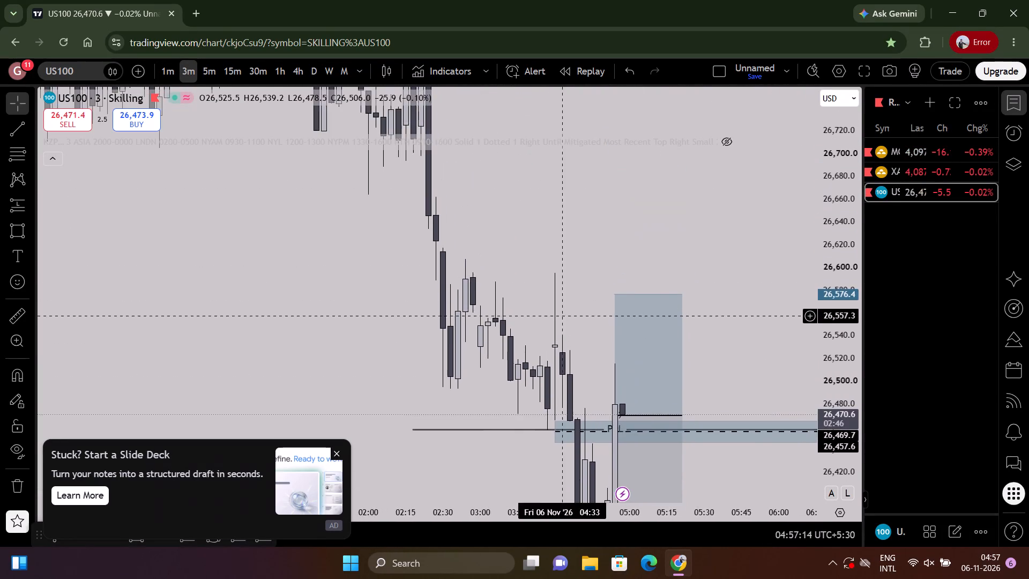
scroll(781, 287, "down", 4)
left_click_drag(844, 262, 838, 299)
scroll(683, 287, "down", 3)
left_click_drag(670, 227, 668, 178)
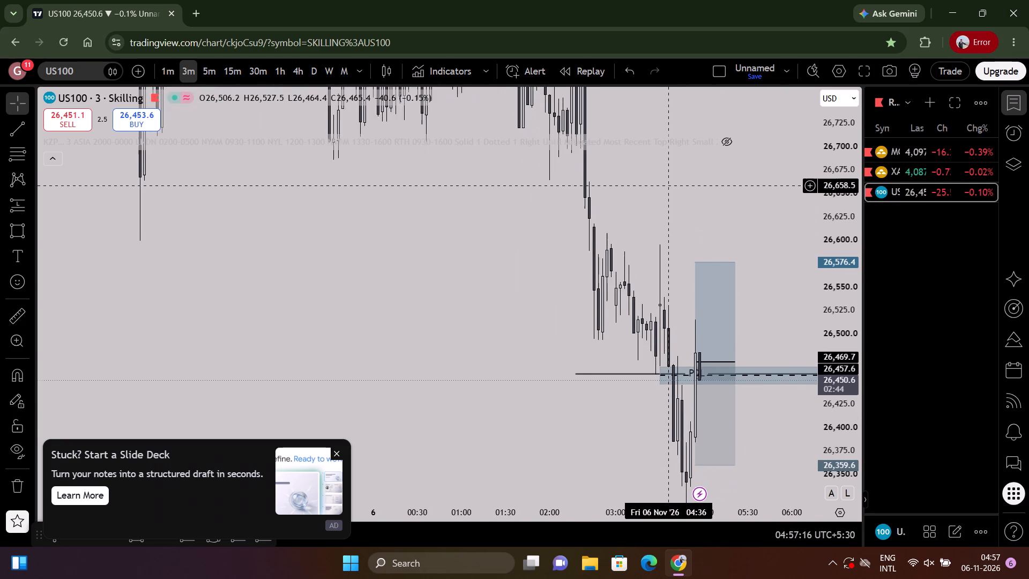
left_click_drag(668, 178, 666, 162)
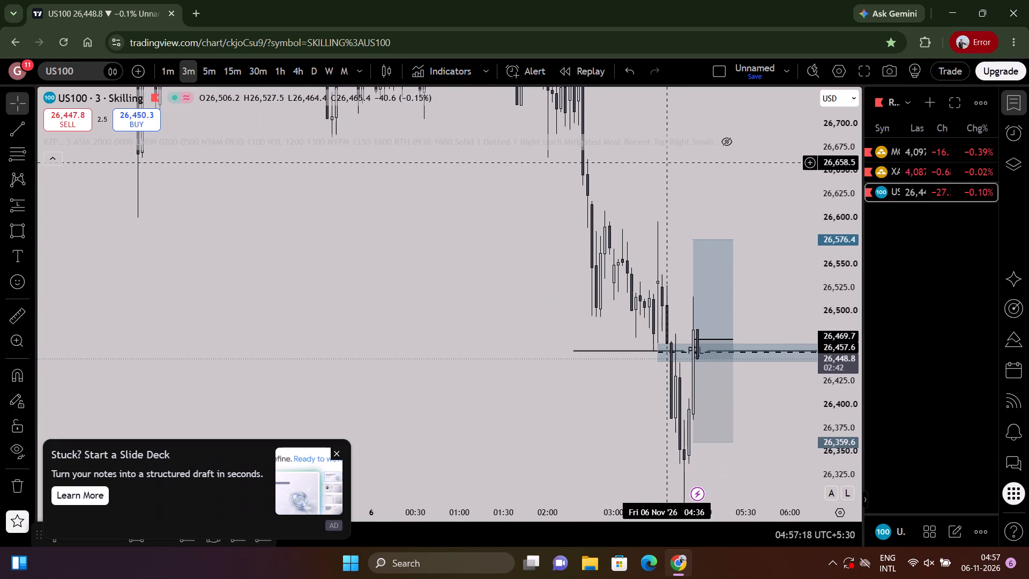
Raise the US100 long position's target to about 27,050.0, near the 27,048.3 horizontal line.
left_click_drag(666, 162, 652, 462)
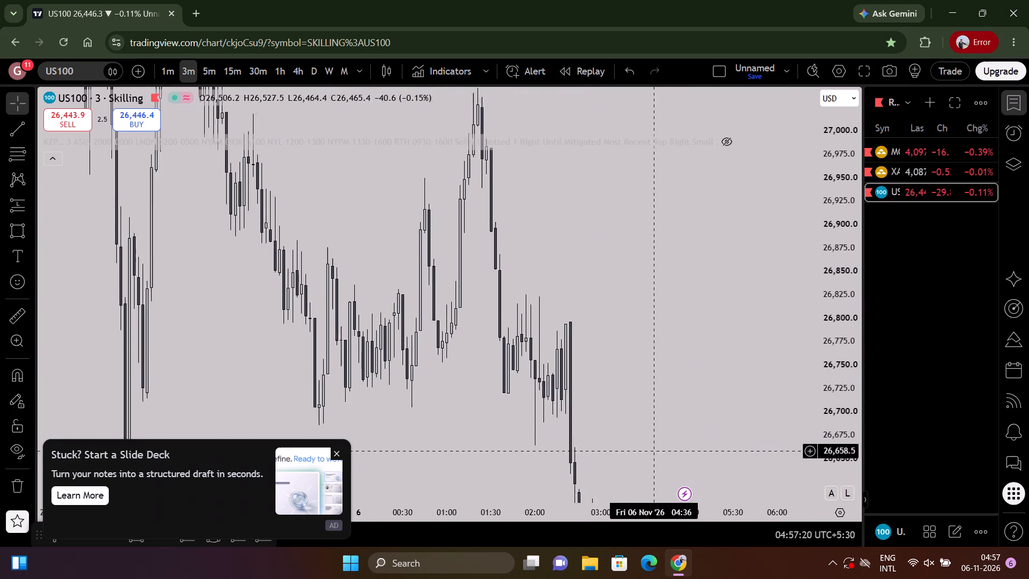
left_click_drag(652, 462, 652, 474)
left_click_drag(823, 311, 789, 481)
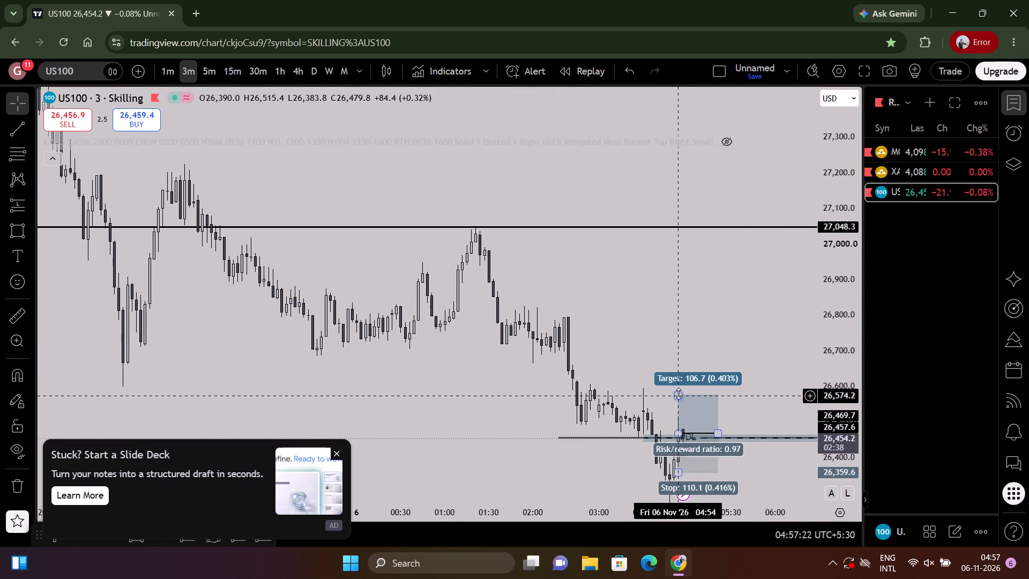
left_click_drag(678, 393, 676, 226)
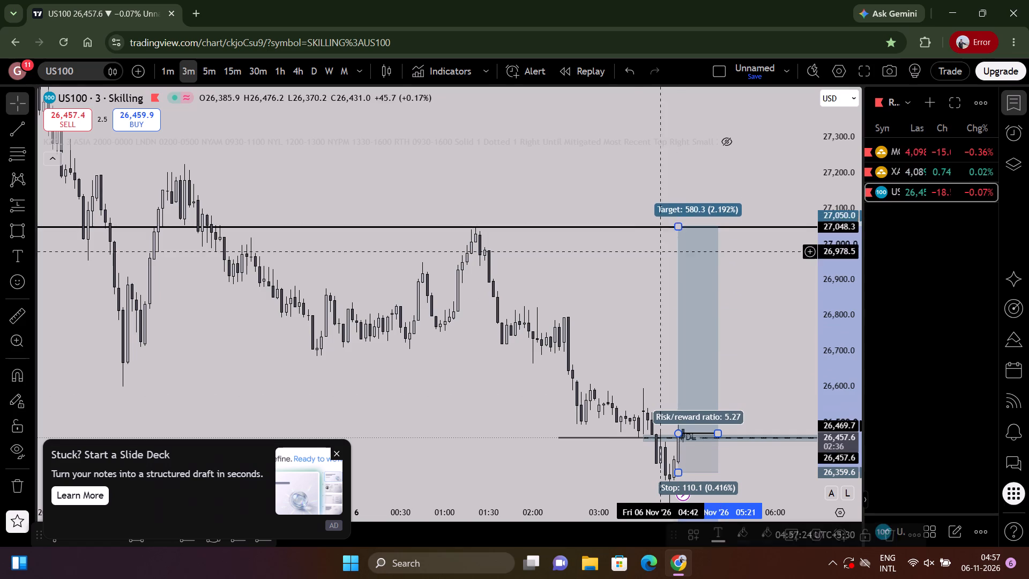
left_click_drag(634, 298, 636, 143)
left_click_drag(823, 408, 787, 115)
scroll(740, 196, "up", 5)
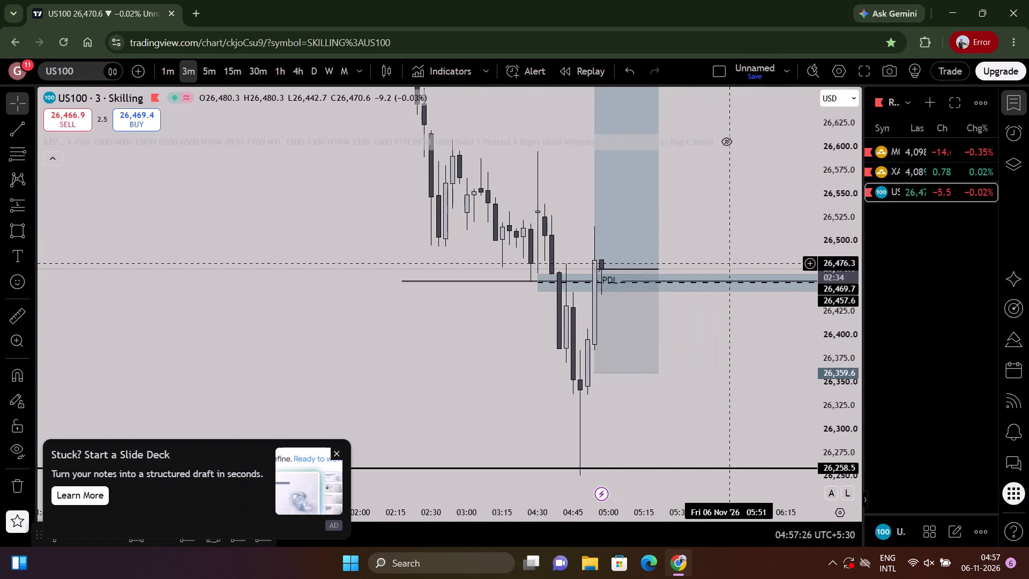
Check XAUUSD price against the long position and marked zones on the 3-minute chart and on the 1-minute chart.
left_click(916, 170)
left_click_drag(841, 378, 833, 340)
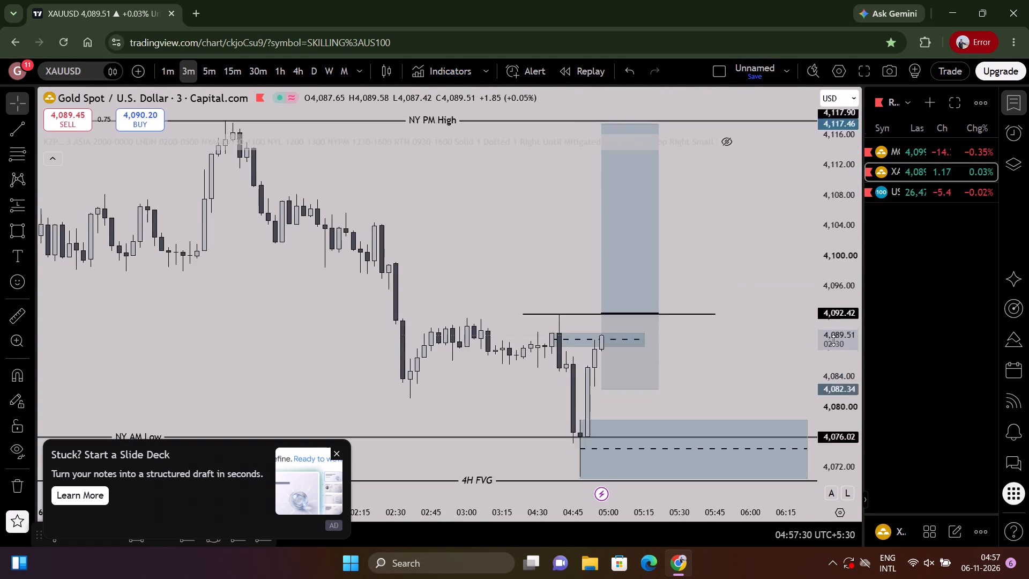
left_click_drag(833, 340, 808, 246)
left_click_drag(784, 343, 782, 301)
scroll(289, 169, "down", 3)
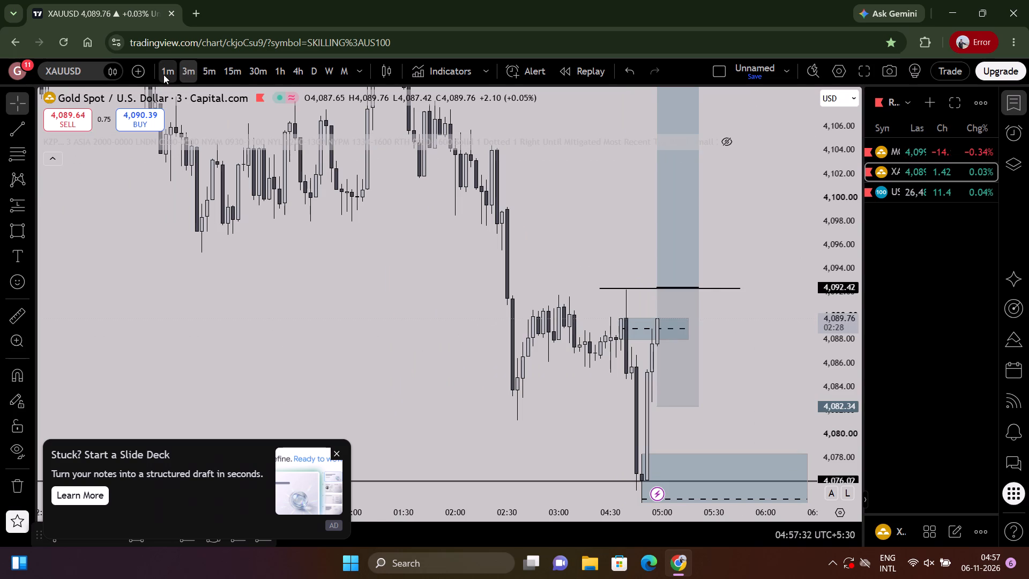
left_click(163, 75)
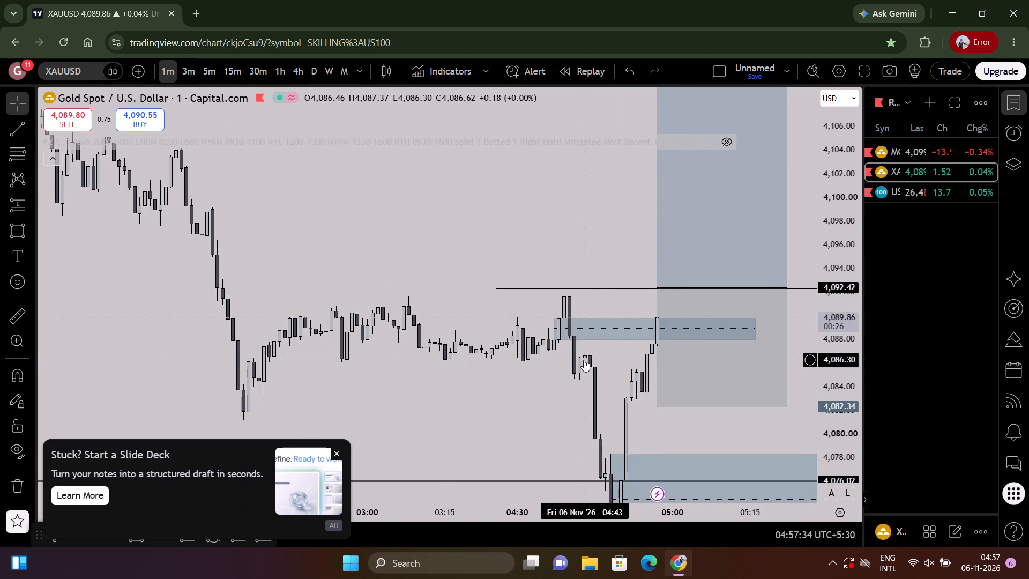
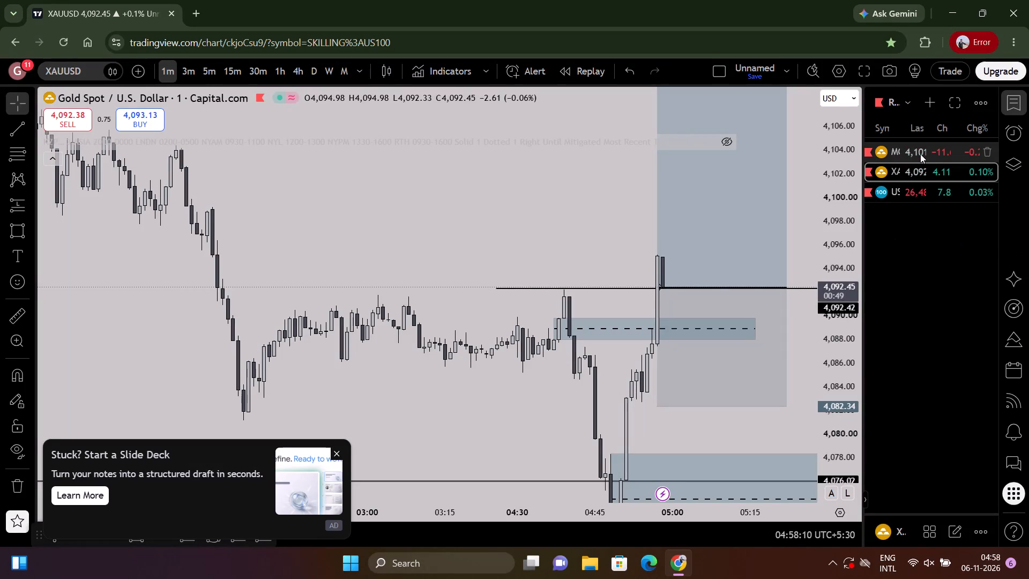
Check the recent Micro Gold Futures price action on the 1-minute chart.
left_click(920, 152)
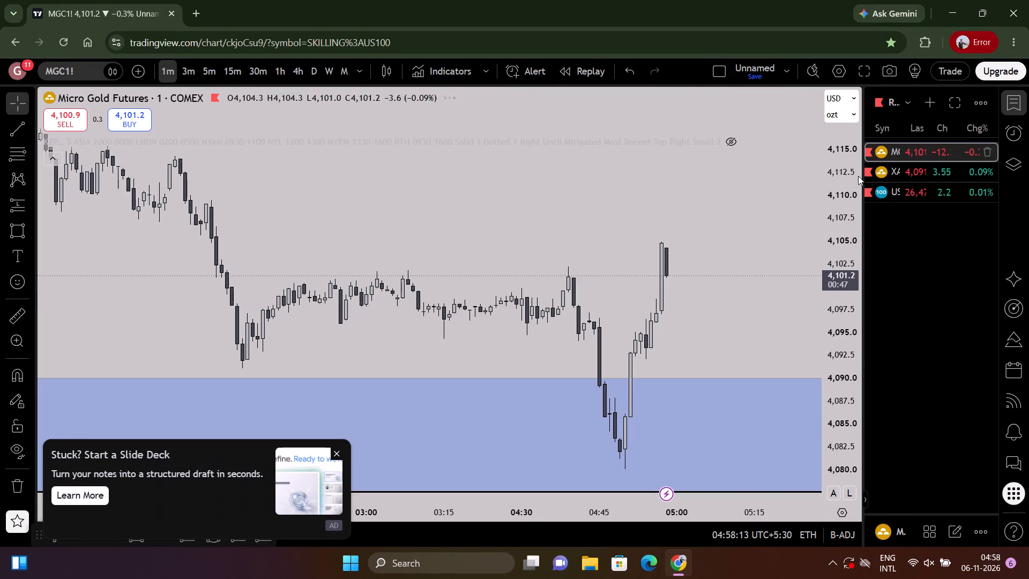
scroll(693, 306, "down", 3)
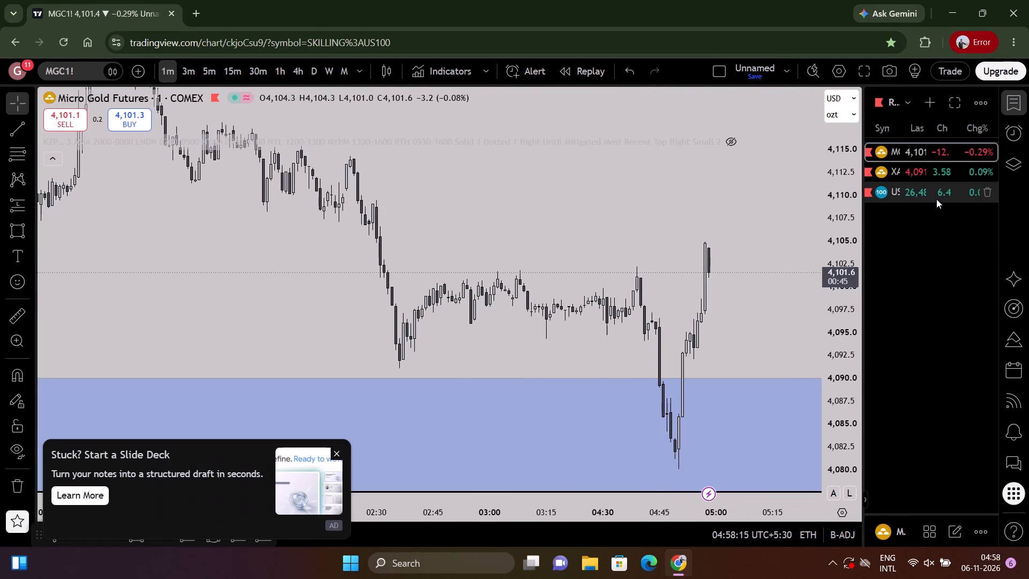
Examine US100 price around the long position's entry and the PDL zone on the 1-minute chart and on the 5-minute chart.
left_click(936, 199)
left_click_drag(647, 266, 638, 172)
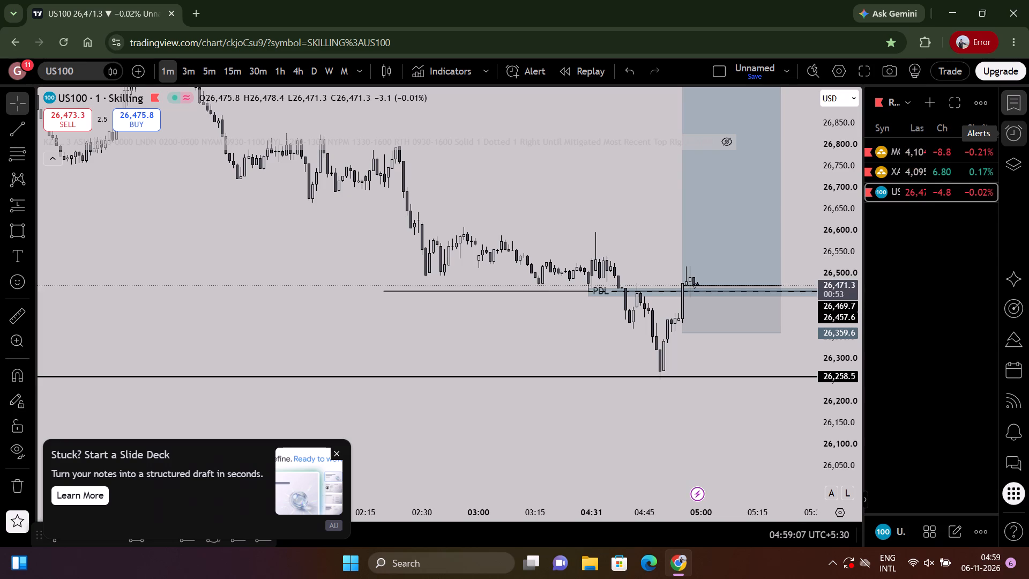
left_click_drag(848, 471, 772, 152)
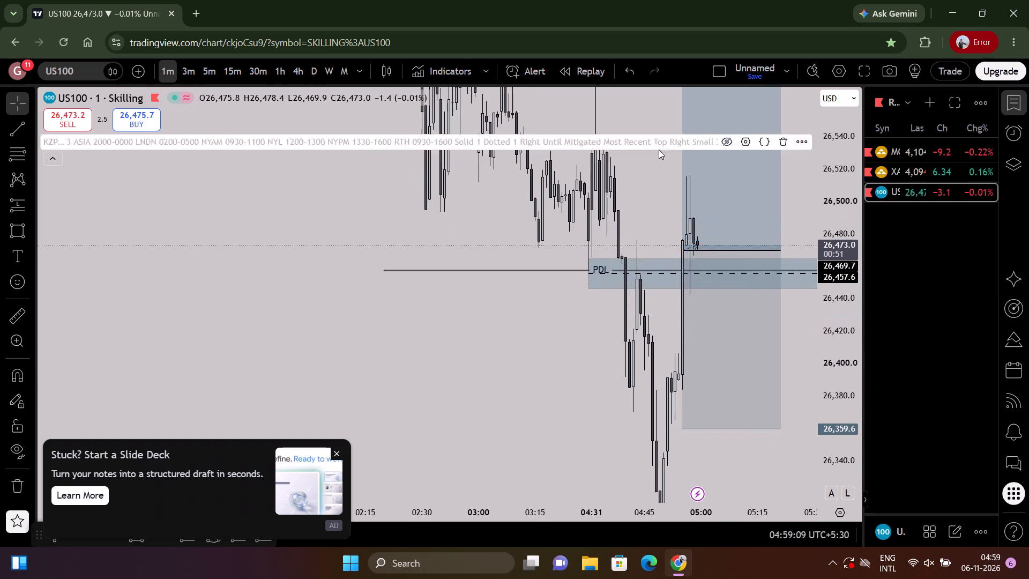
scroll(632, 151, "up", 6)
left_click(205, 69)
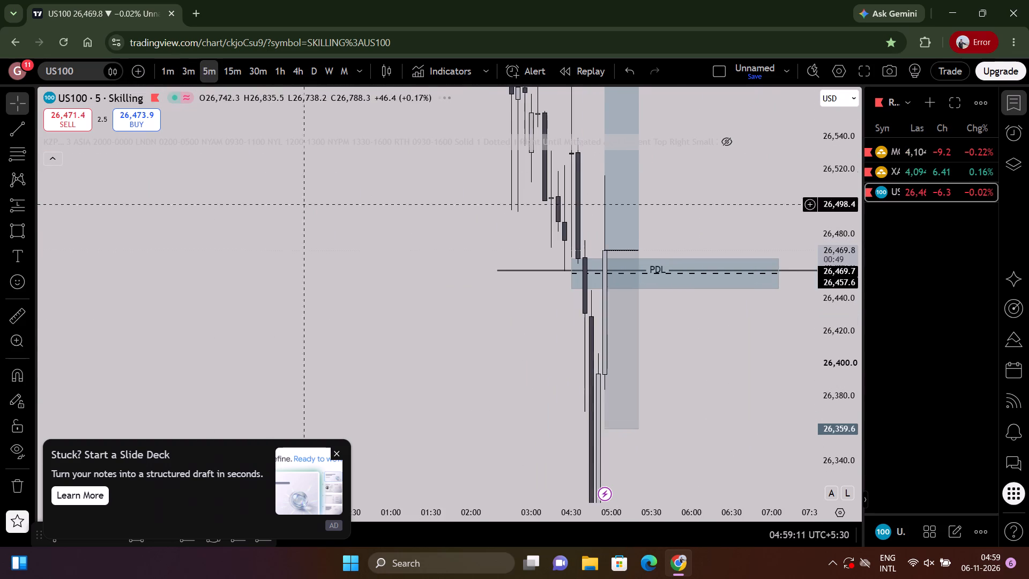
scroll(492, 304, "up", 4)
left_click_drag(829, 328, 832, 383)
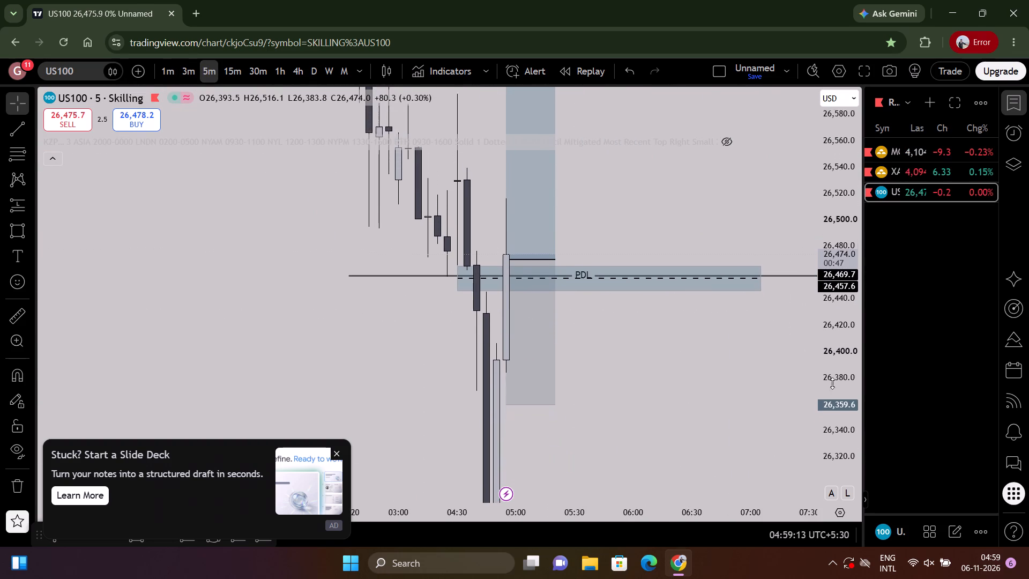
left_click_drag(832, 383, 826, 411)
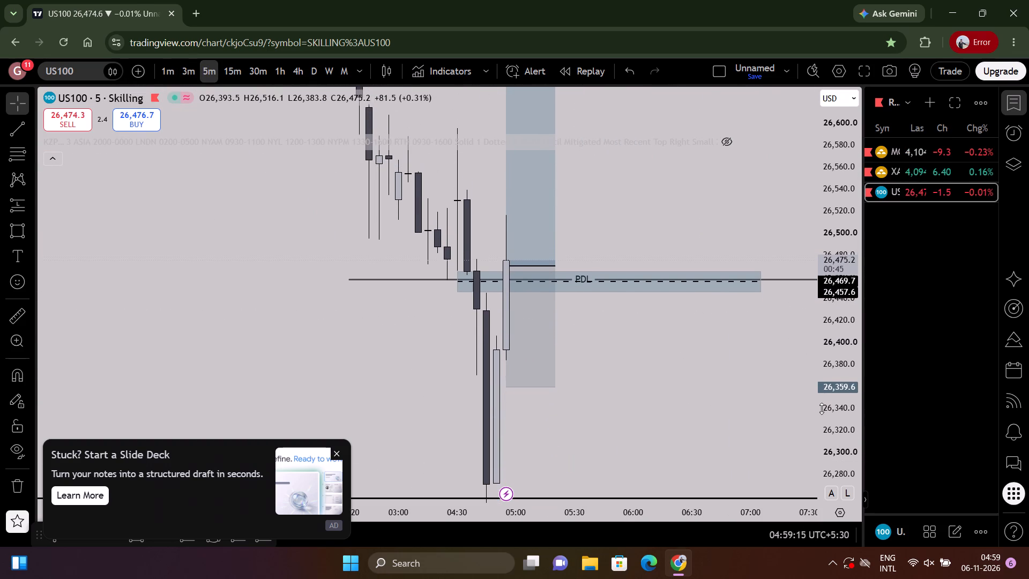
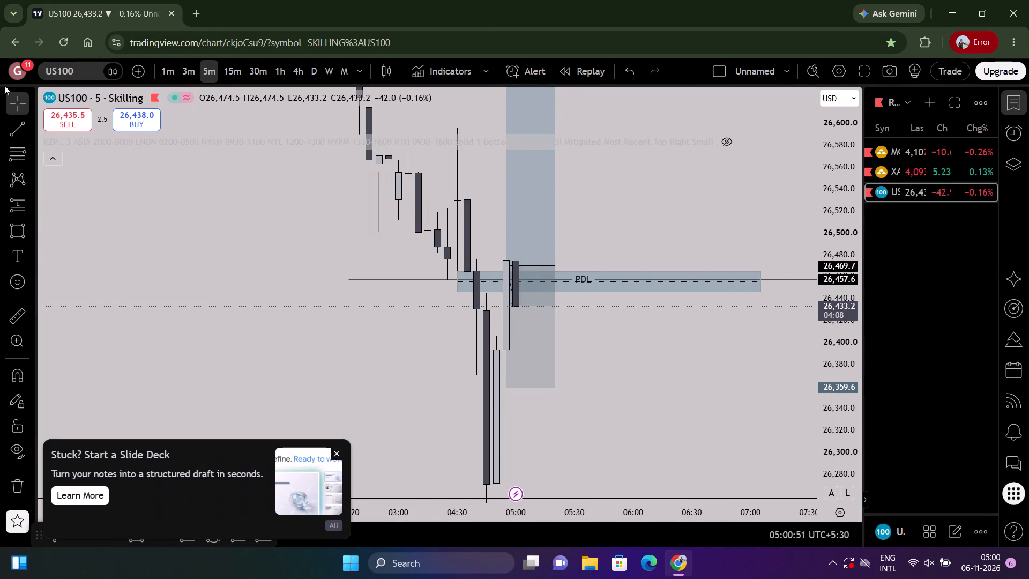
Check US100 price action around the long position's entry, the PDL zone and the stop on the 1-minute chart.
left_click(170, 69)
scroll(650, 439, "down", 5)
left_click_drag(654, 434, 662, 382)
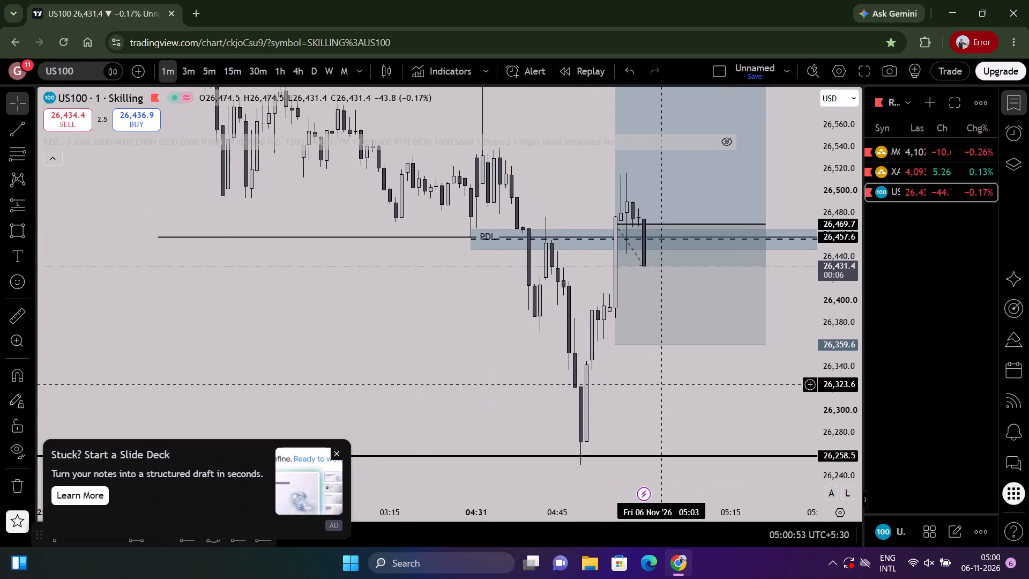
left_click_drag(662, 382, 662, 376)
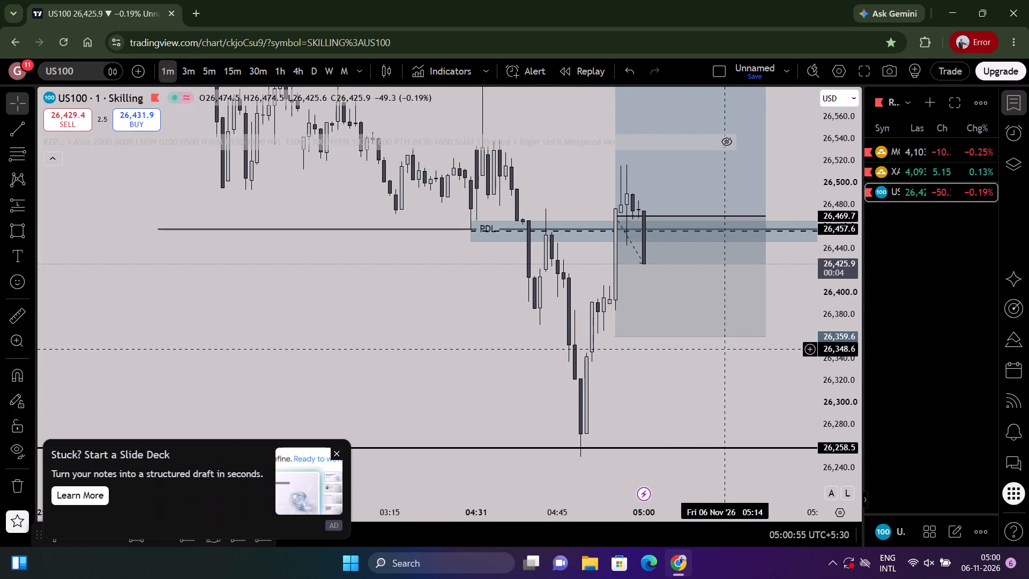
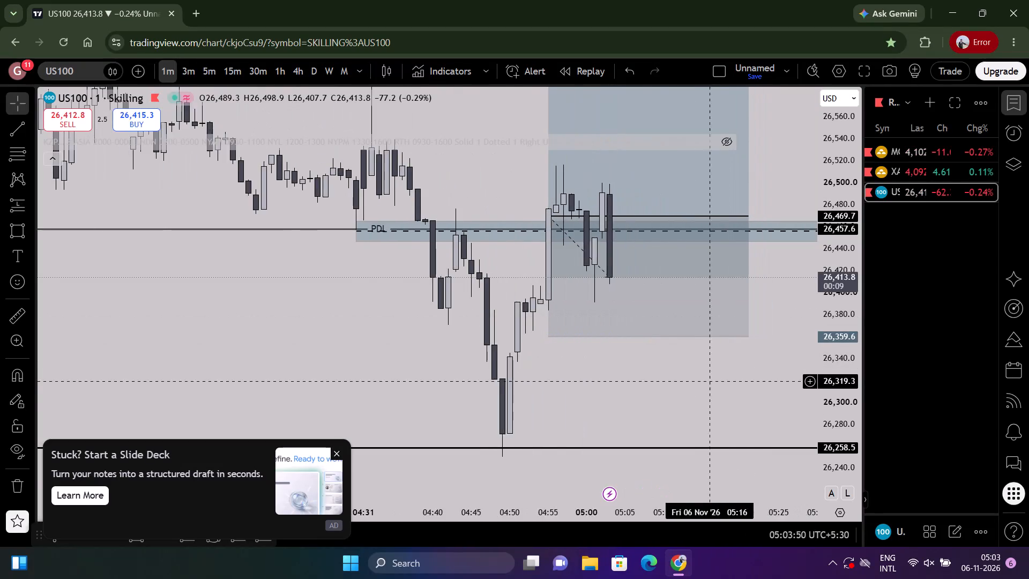
Review US100 price action around the long position and PDL zone on the 1-minute, 5-minute and 15-minute charts.
left_click_drag(696, 372, 648, 412)
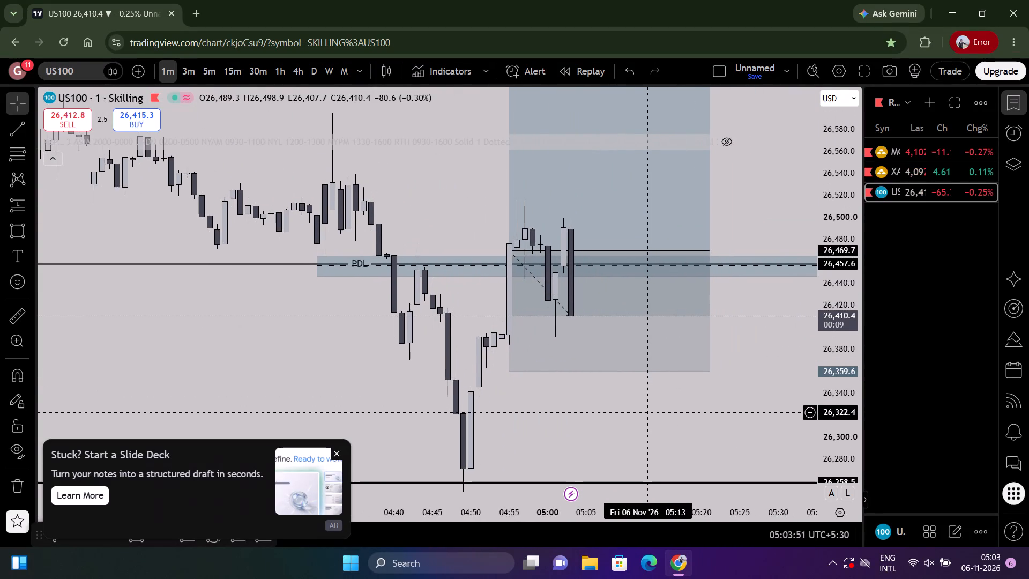
scroll(648, 412, "down", 5)
scroll(664, 416, "up", 3)
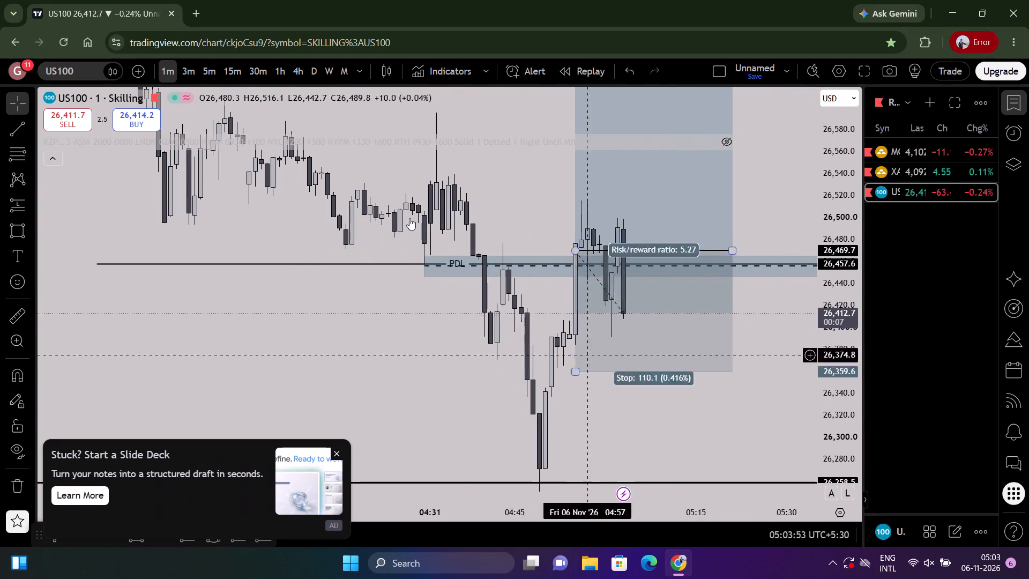
left_click(206, 71)
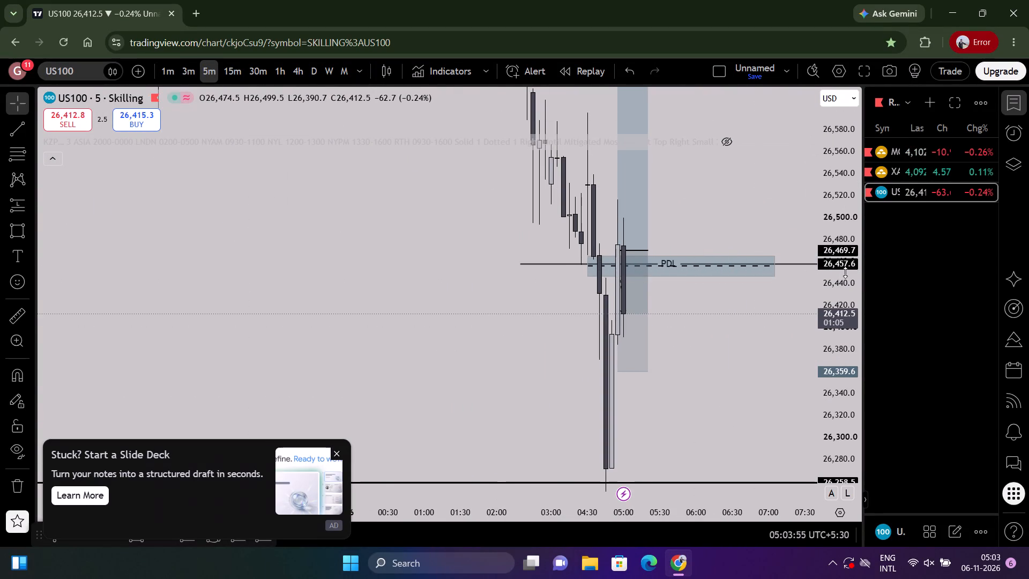
left_click_drag(841, 269, 842, 288)
scroll(772, 350, "up", 5)
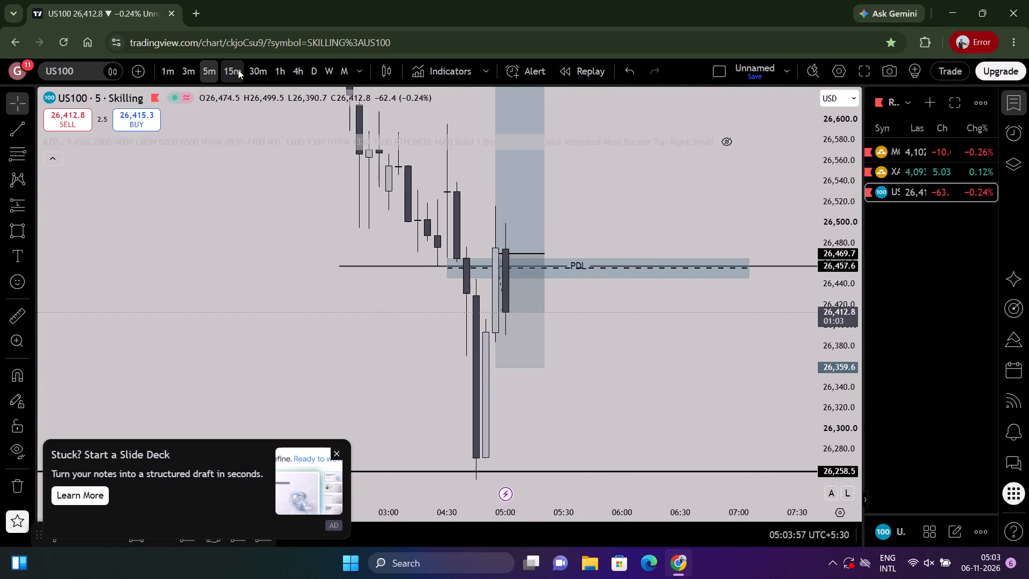
left_click(223, 75)
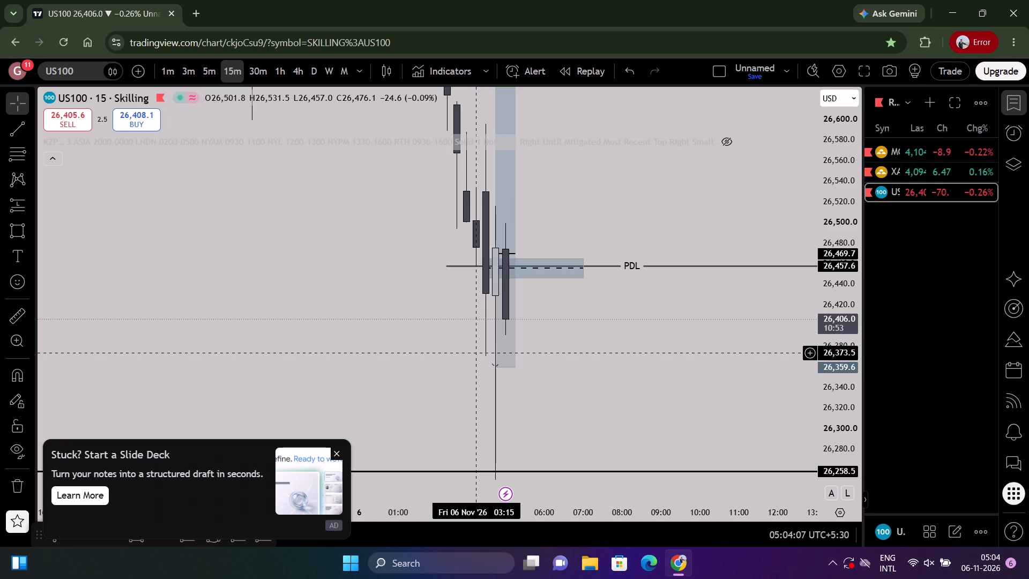
left_click_drag(585, 426, 681, 384)
left_click(166, 71)
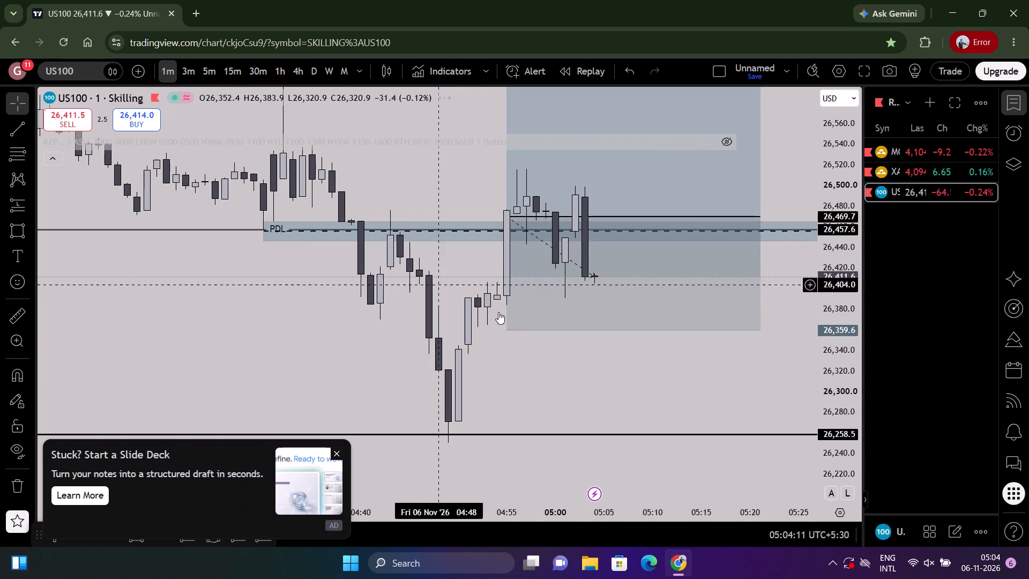
scroll(659, 358, "down", 5)
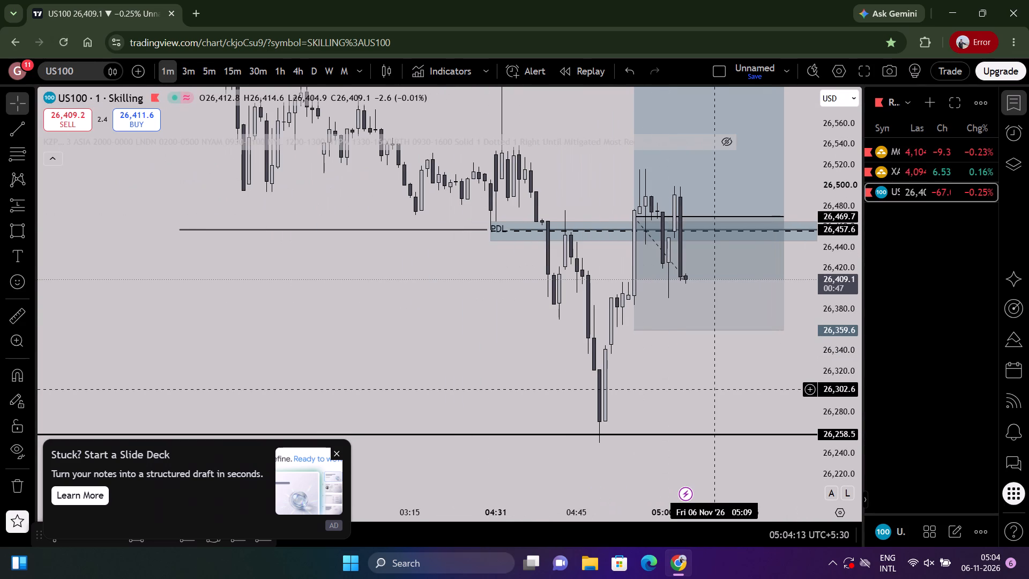
left_click_drag(715, 388, 710, 395)
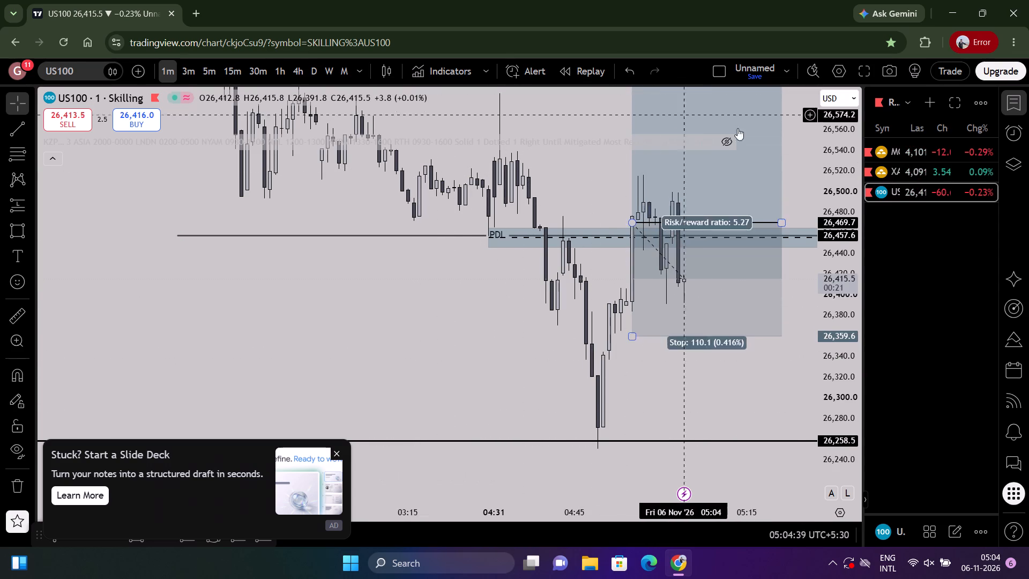
On the XAUUSD 5-minute chart, extend the right edge of the small zone just below the long entry to about 06:10.
left_click(927, 178)
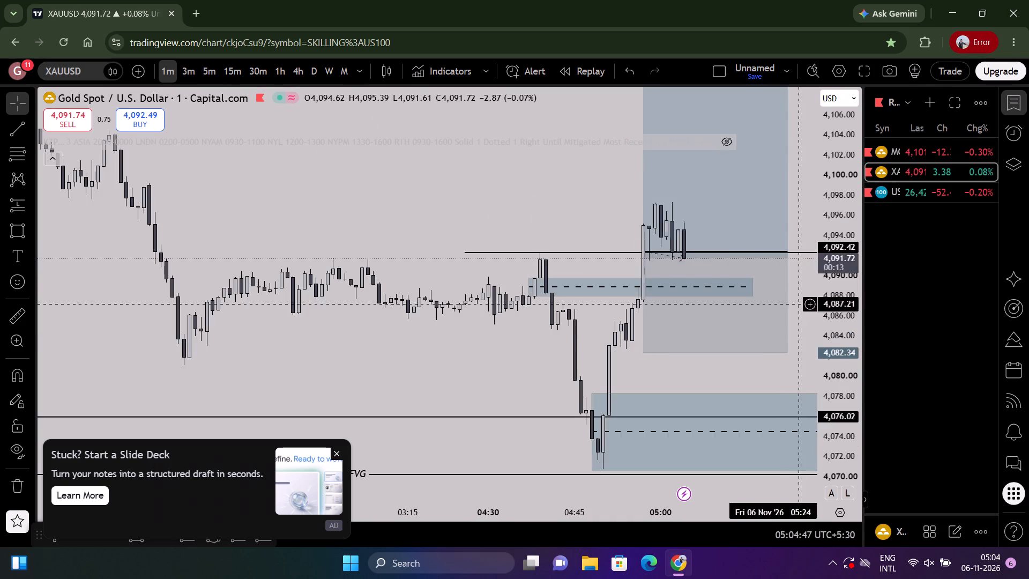
left_click_drag(821, 343, 822, 247)
left_click(210, 72)
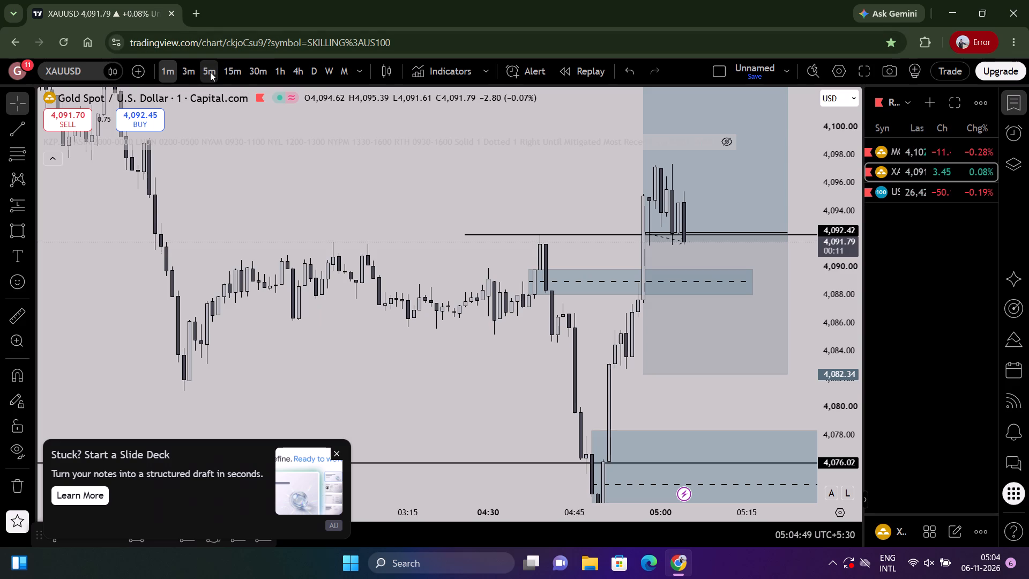
scroll(620, 237, "up", 4)
left_click_drag(713, 249, 692, 330)
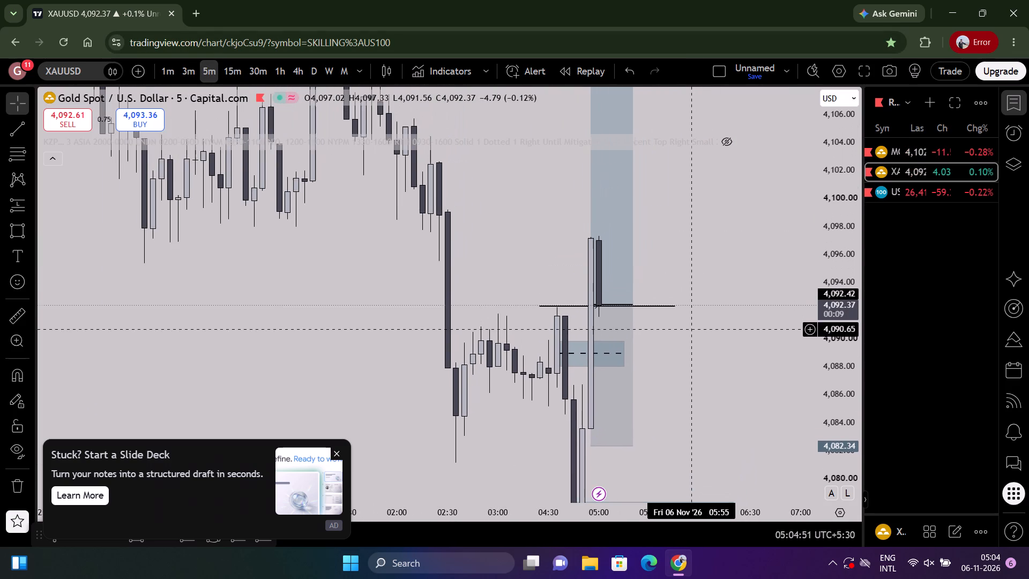
left_click_drag(692, 330, 698, 265)
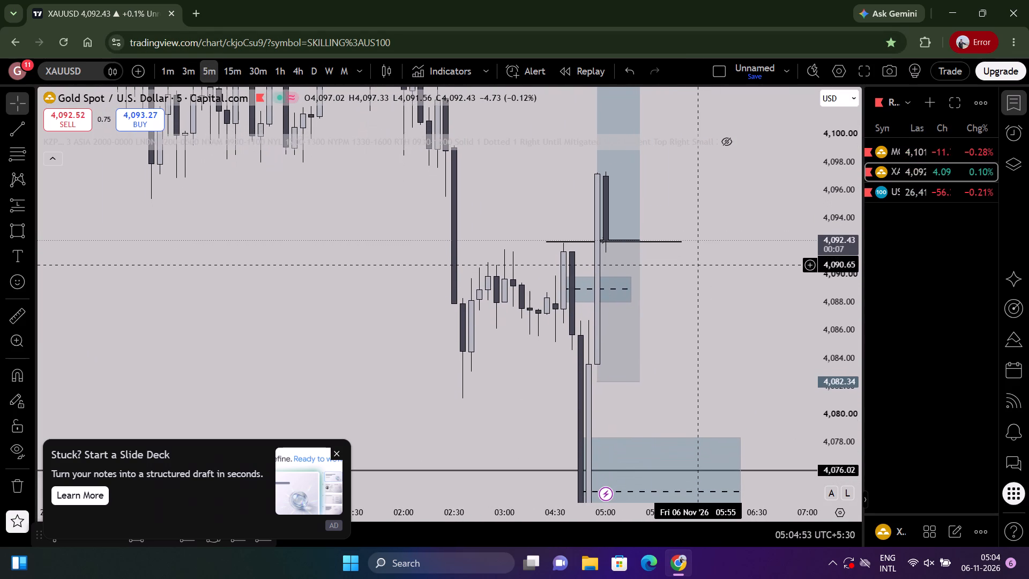
left_click_drag(698, 265, 705, 272)
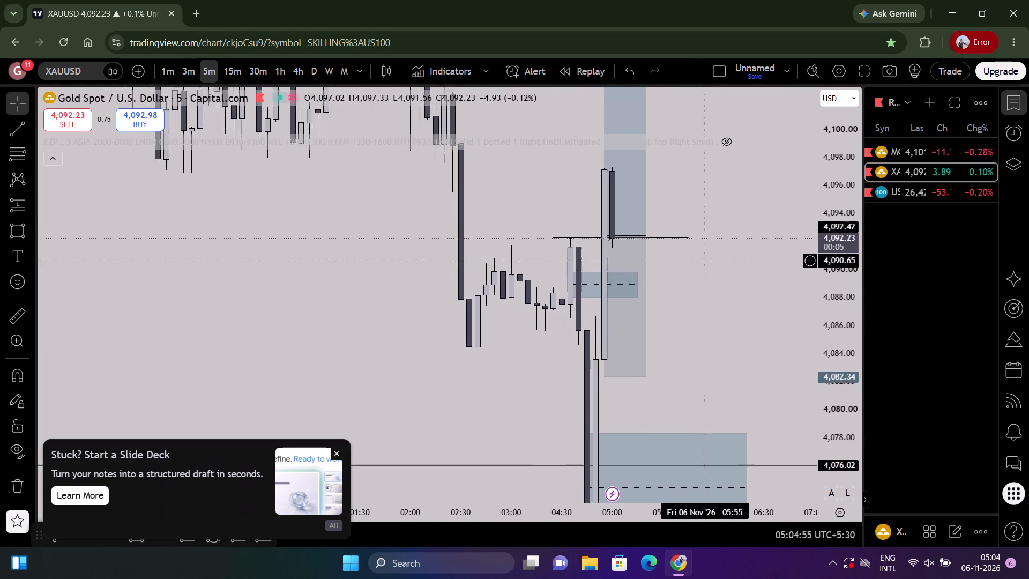
left_click_drag(705, 272, 673, 321)
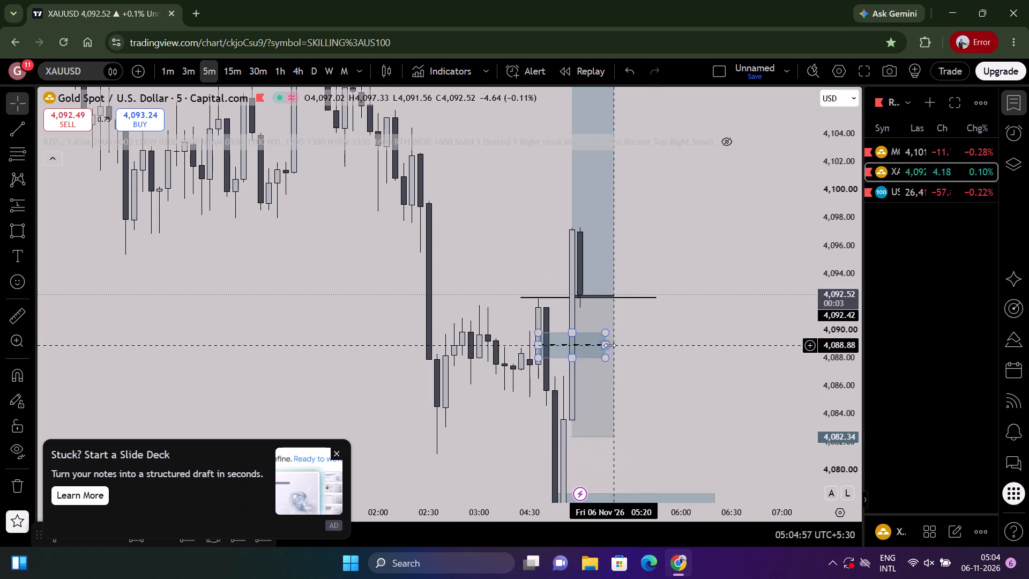
left_click_drag(605, 345, 699, 343)
left_click(744, 383)
Examine XAUUSD price against the NY AM Low, 4H FVG, NY PM High and long position on the 5-minute and 1-minute charts.
left_click_drag(739, 383, 744, 222)
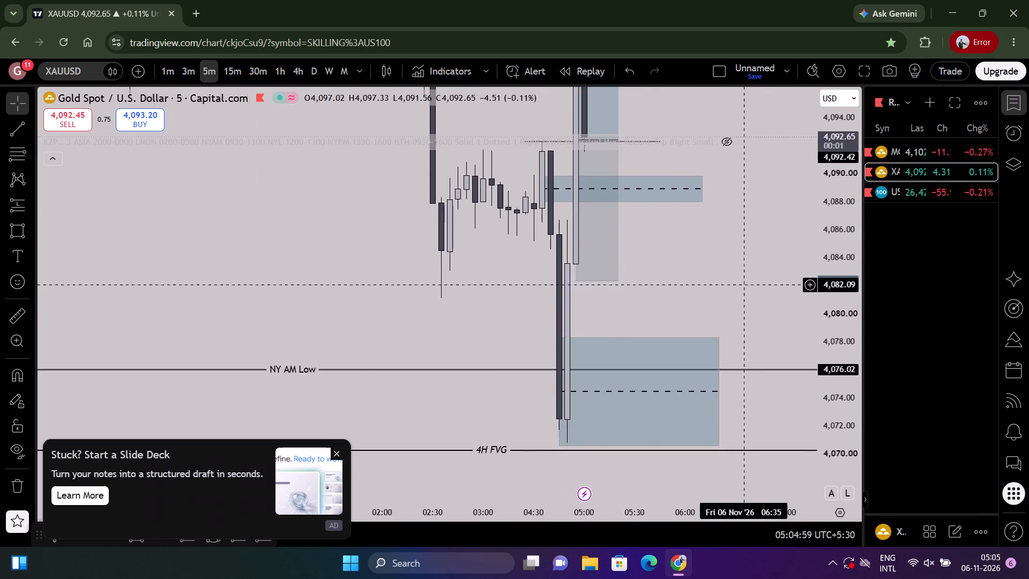
scroll(742, 291, "down", 3)
scroll(742, 296, "up", 2)
left_click_drag(724, 280, 719, 492)
left_click_drag(837, 273, 811, 463)
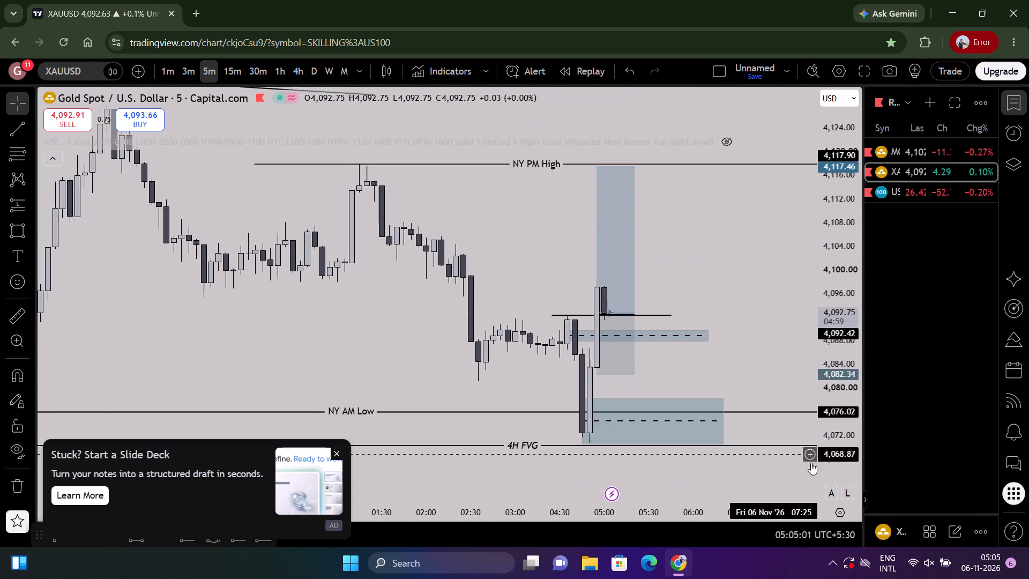
left_click_drag(811, 463, 804, 463)
left_click(742, 285)
left_click_drag(742, 285, 743, 281)
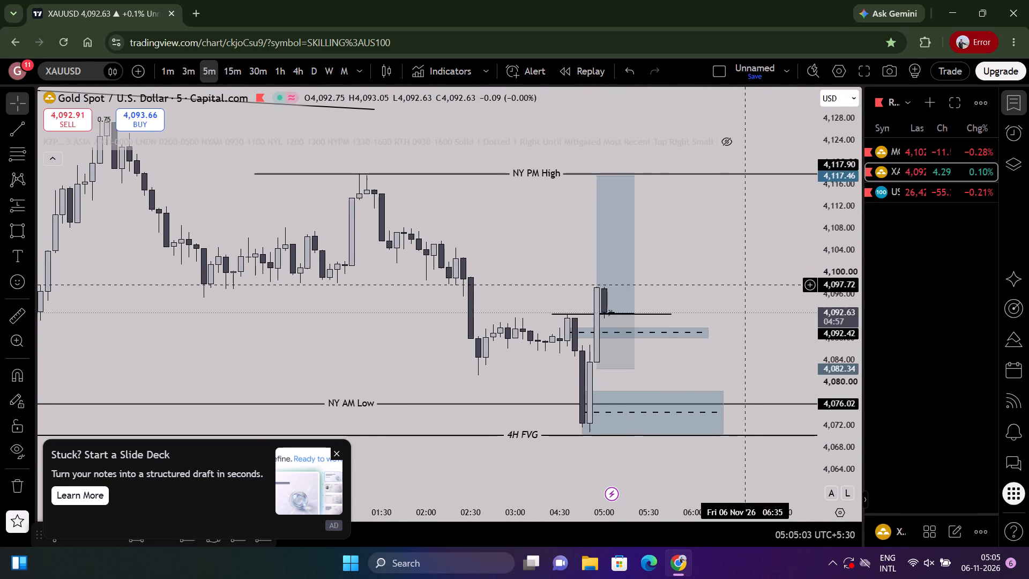
left_click_drag(743, 281, 754, 261)
left_click_drag(828, 381, 816, 95)
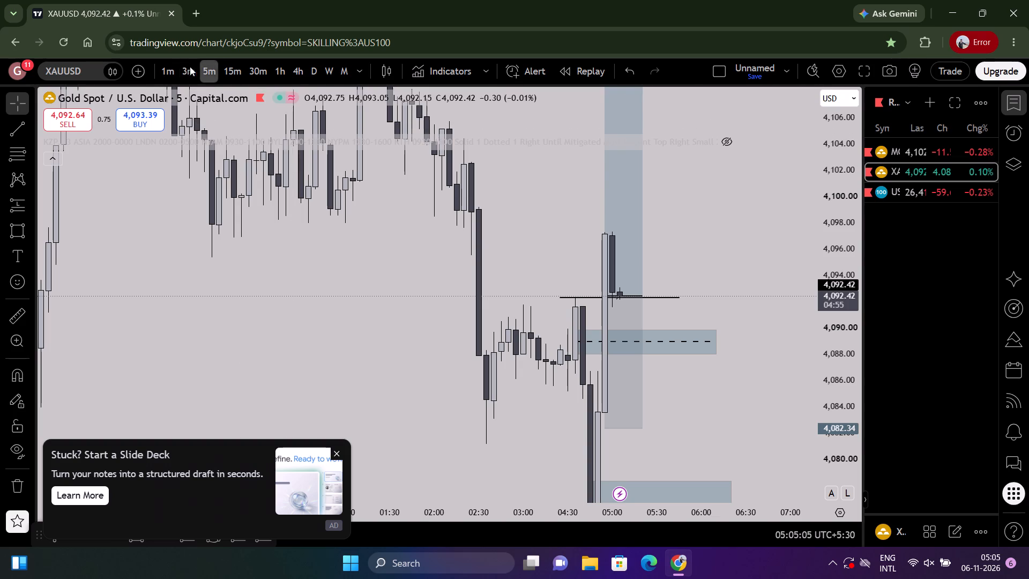
left_click(172, 75)
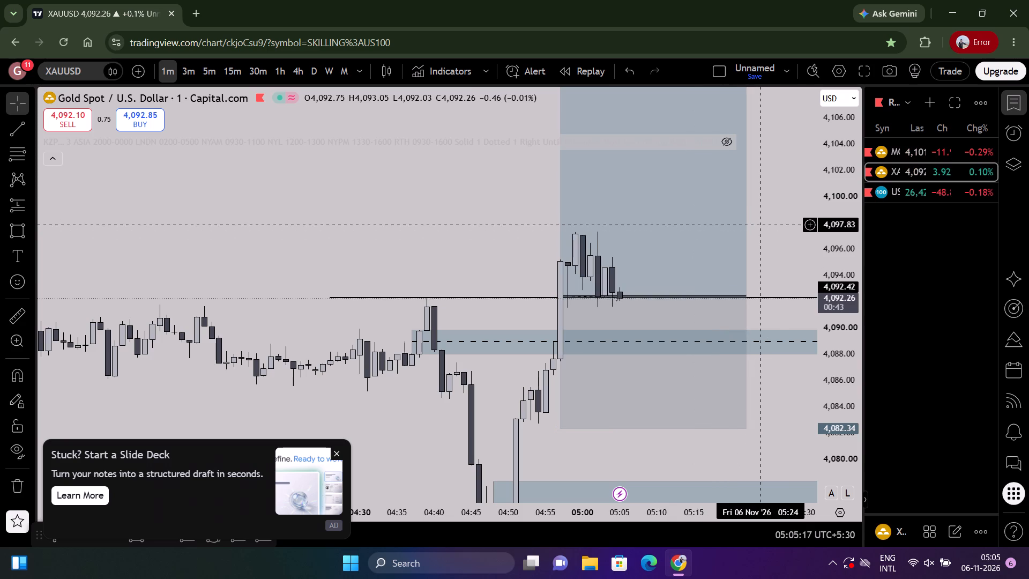
On the US100 1-minute chart, move the PDL zone's left edge to about 04:52 and its lower edge to about 26,407.
left_click(908, 192)
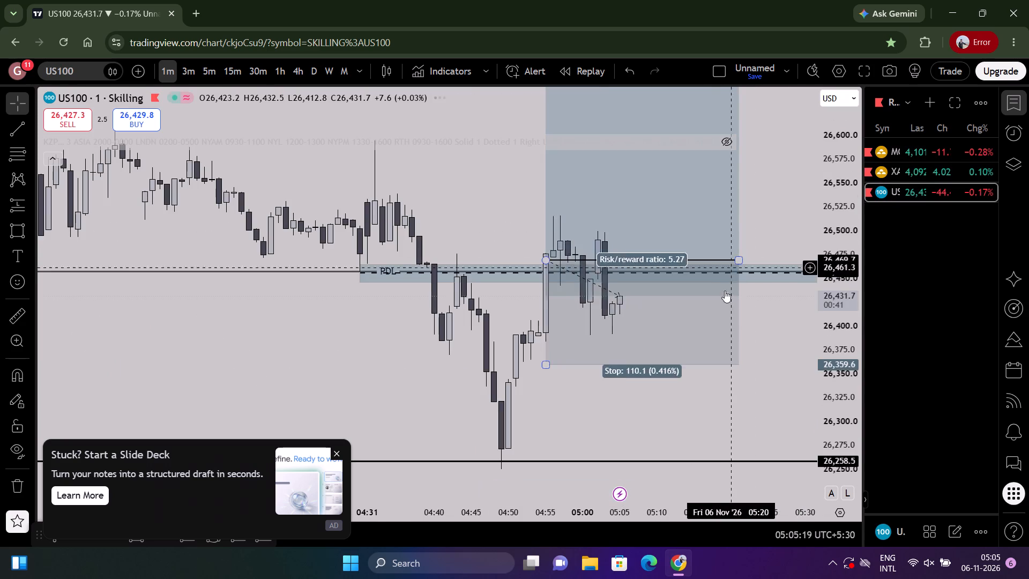
scroll(725, 292, "down", 4)
scroll(778, 389, "up", 3)
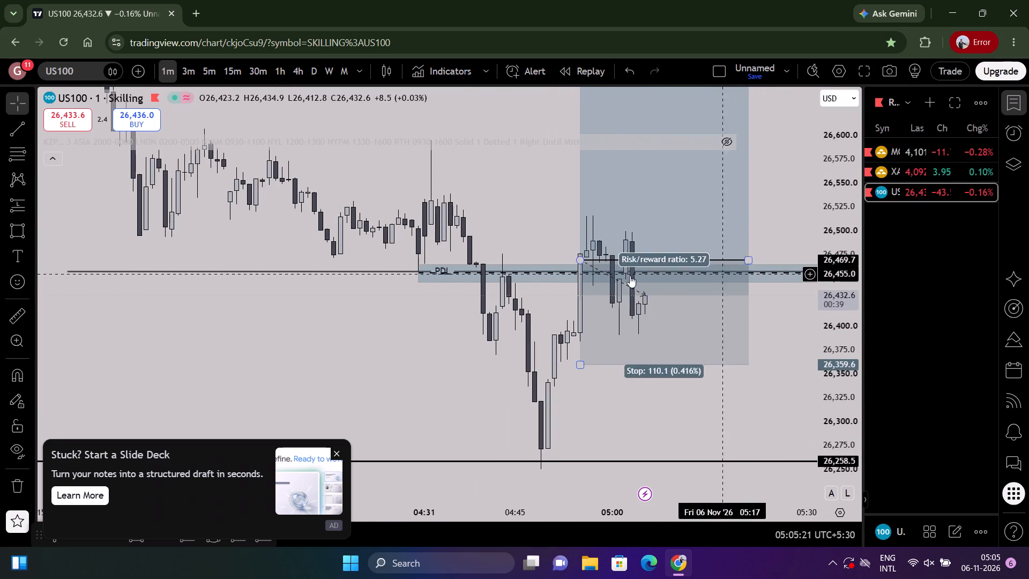
left_click_drag(797, 368, 799, 366)
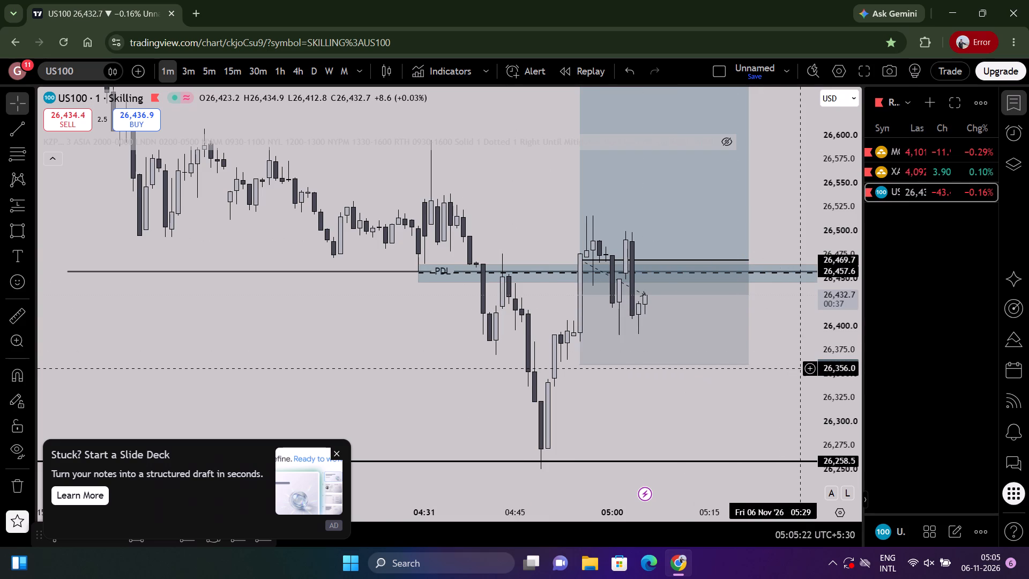
left_click_drag(799, 366, 768, 394)
left_click_drag(838, 434, 803, 48)
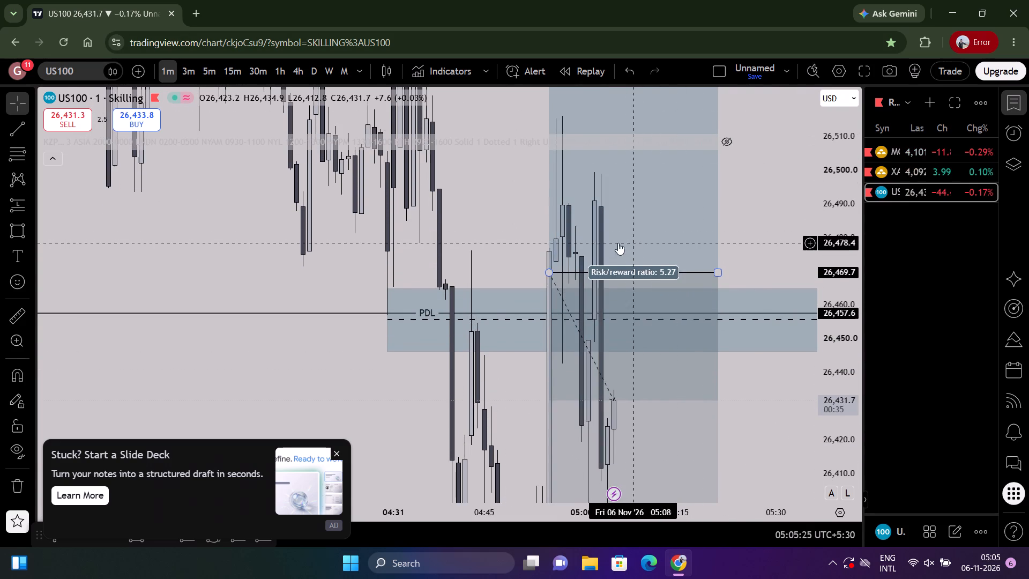
left_click_drag(506, 243, 494, 55)
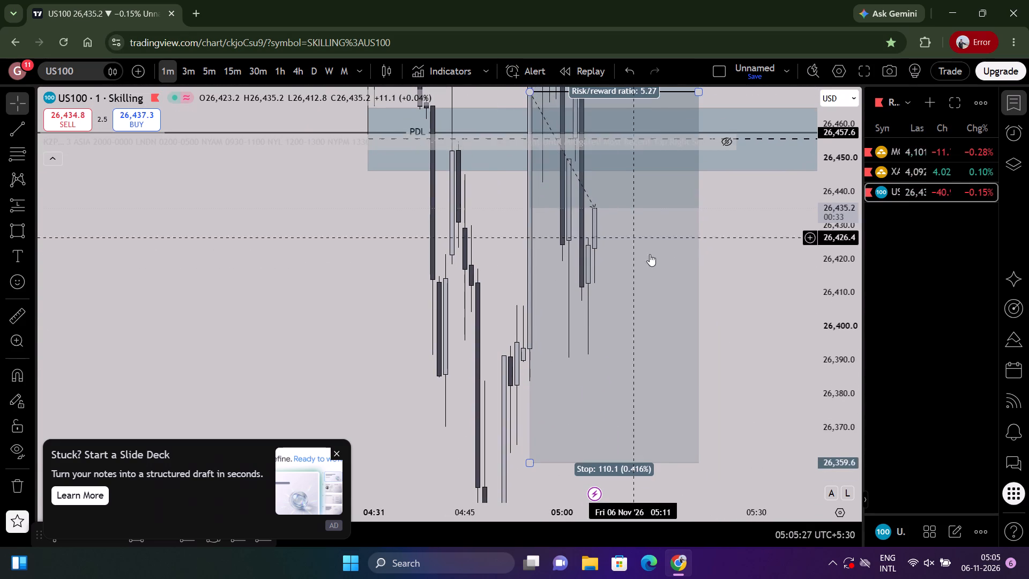
left_click_drag(811, 306, 798, 407)
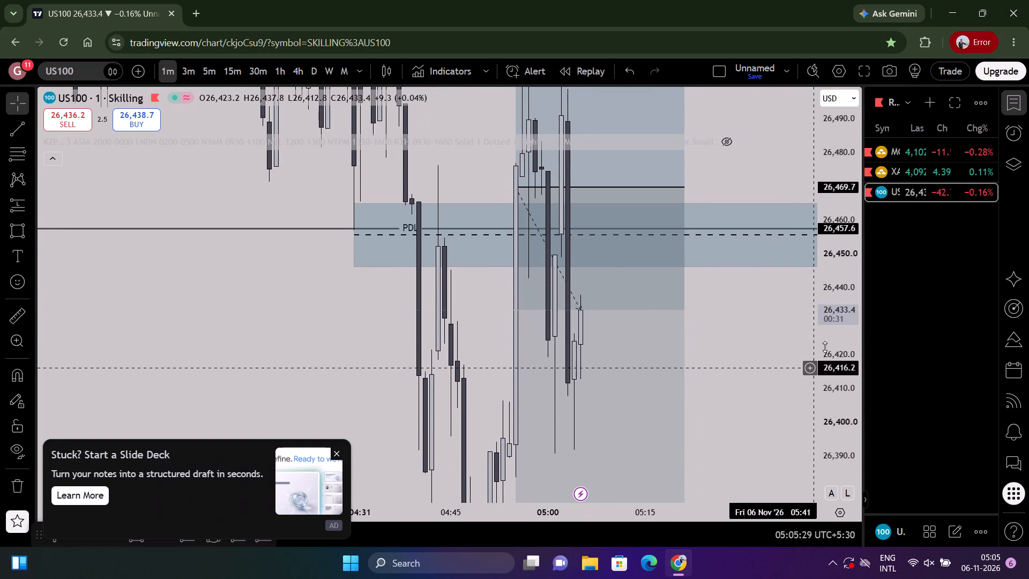
left_click_drag(830, 355, 764, 474)
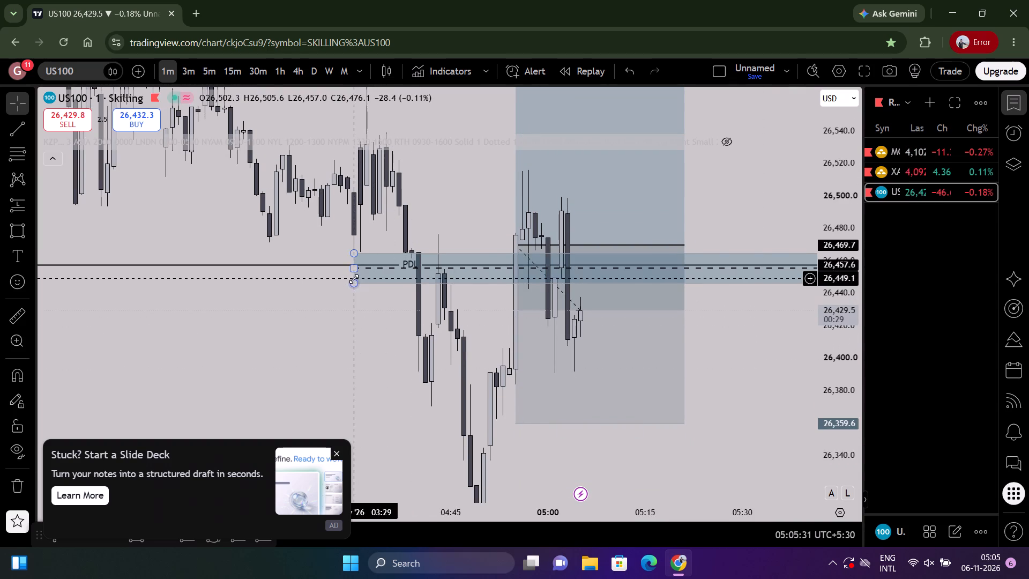
left_click_drag(354, 280, 495, 347)
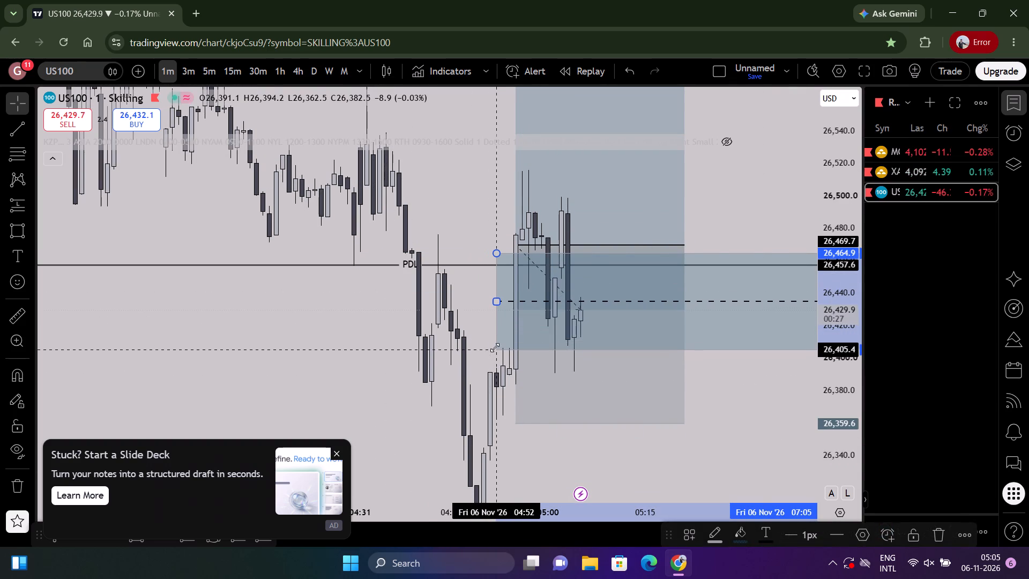
left_click_drag(495, 347, 494, 346)
Move the US100 long position forward to 05:22–05:48, with entry at 26,474.7 and stop at 26,364.6.
left_click_drag(438, 331, 397, 391)
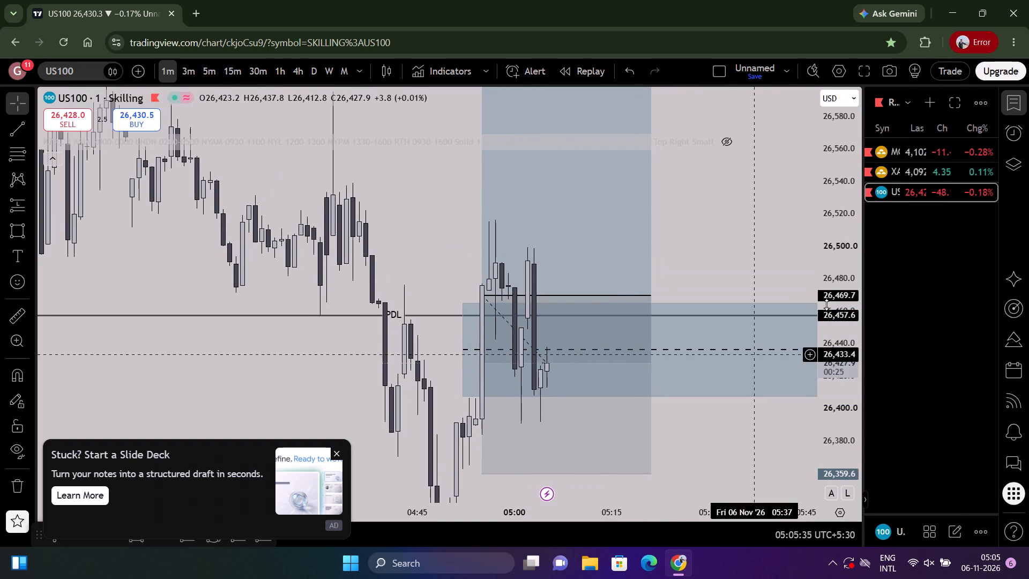
left_click(628, 242)
left_click_drag(630, 242, 805, 234)
left_click_drag(616, 229, 616, 229)
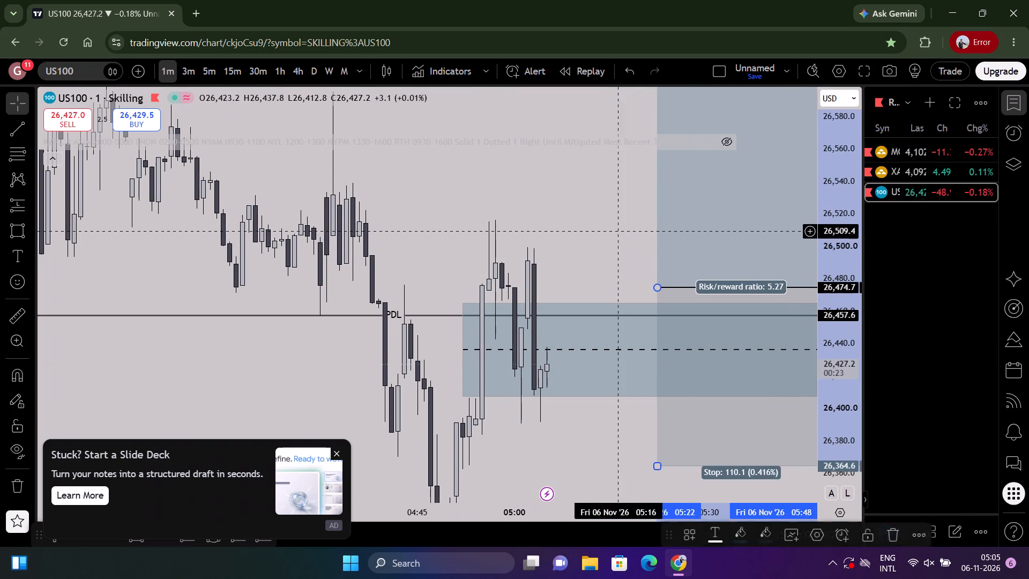
Raise the upper edge of the US100 zone over the PDL line to about 26,472, starting at about 04:54.
left_click_drag(616, 229, 483, 158)
left_click_drag(830, 377, 836, 303)
scroll(379, 364, "down", 4)
left_click_drag(461, 407, 514, 464)
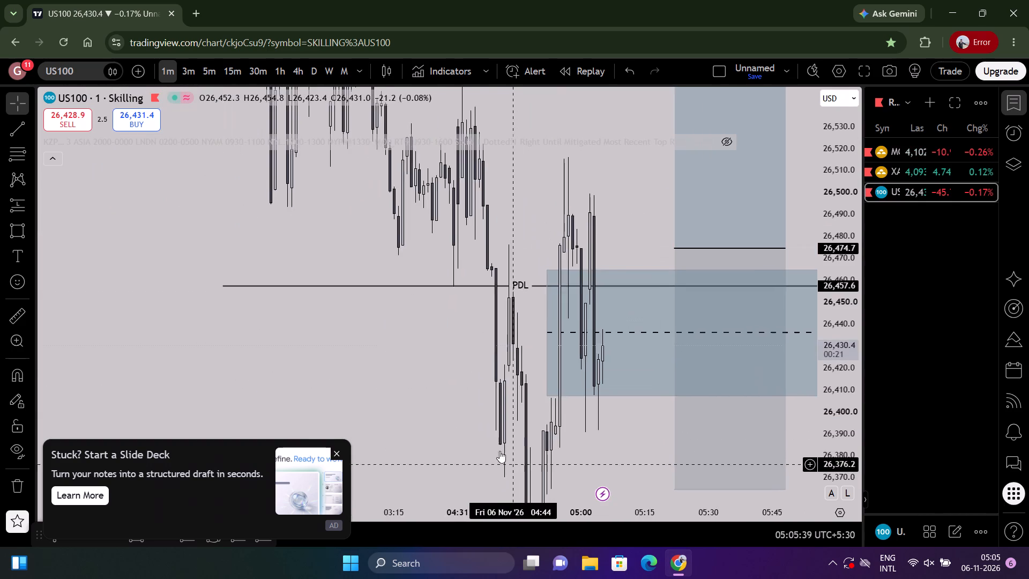
scroll(498, 441, "up", 3)
left_click_drag(457, 271, 464, 255)
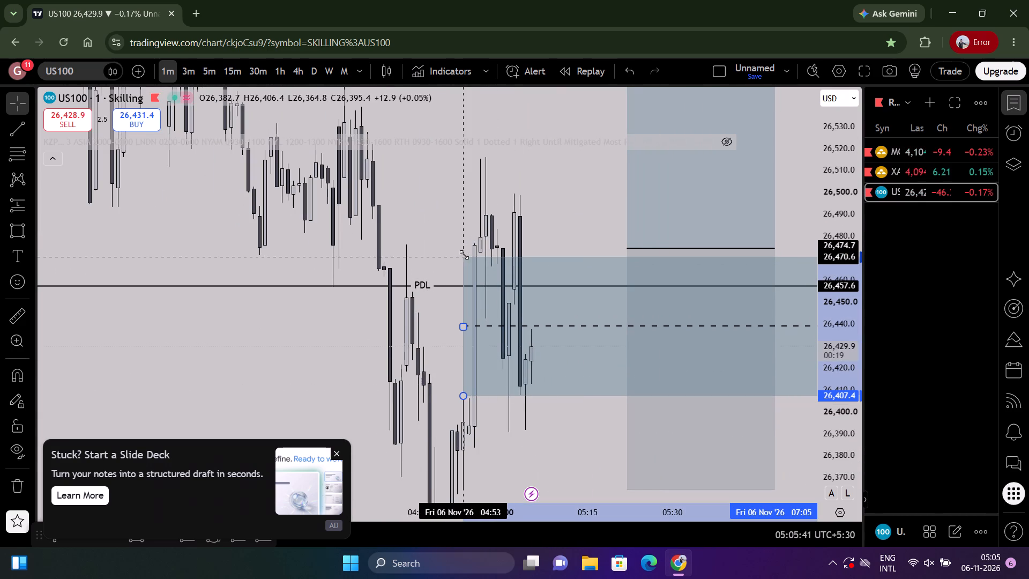
left_click_drag(464, 255, 469, 253)
Shorten the US100 zone so its right edge ends at about 05:16, just past the latest candles.
left_click_drag(576, 206, 349, 129)
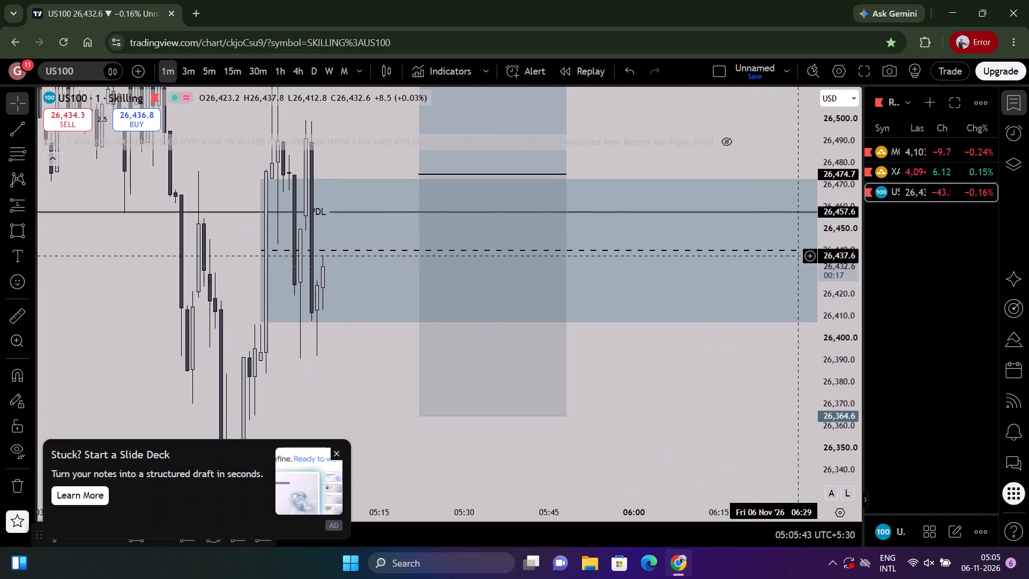
left_click_drag(667, 352, 391, 368)
scroll(564, 326, "down", 6)
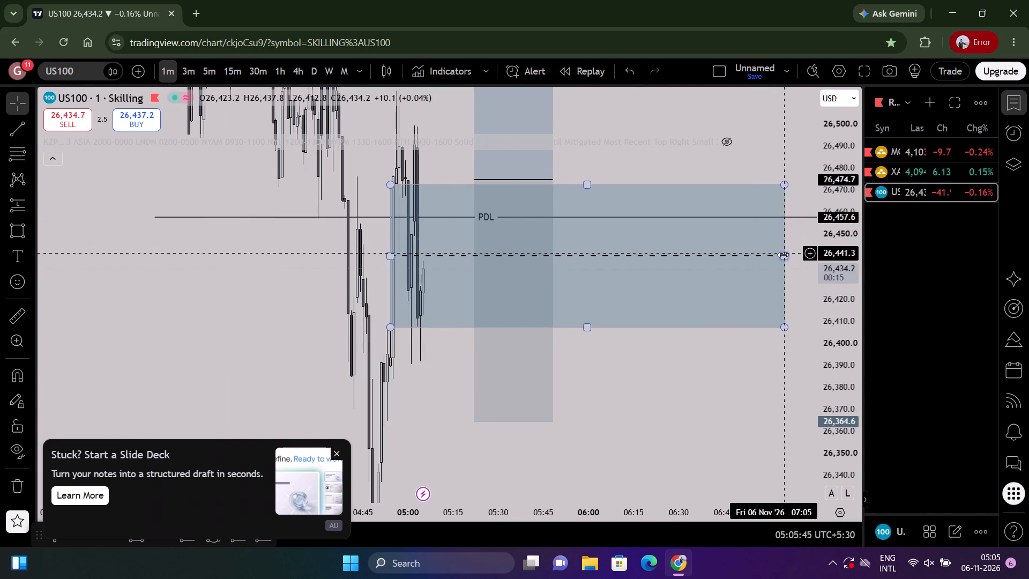
left_click_drag(782, 255, 457, 264)
scroll(641, 326, "up", 4)
left_click_drag(606, 331, 921, 307)
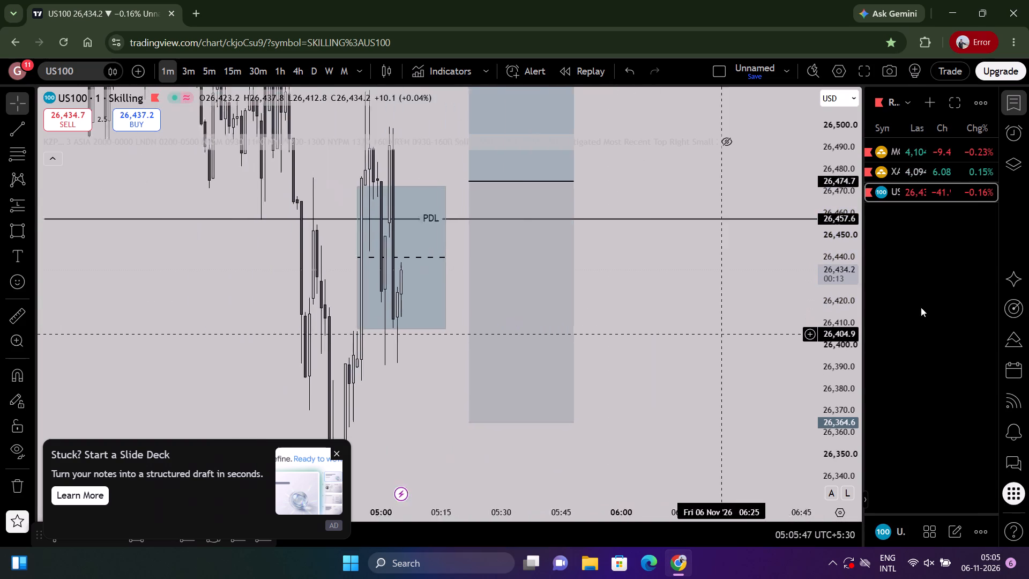
left_click_drag(921, 307, 916, 304)
scroll(426, 324, "up", 9)
left_click_drag(393, 359, 614, 372)
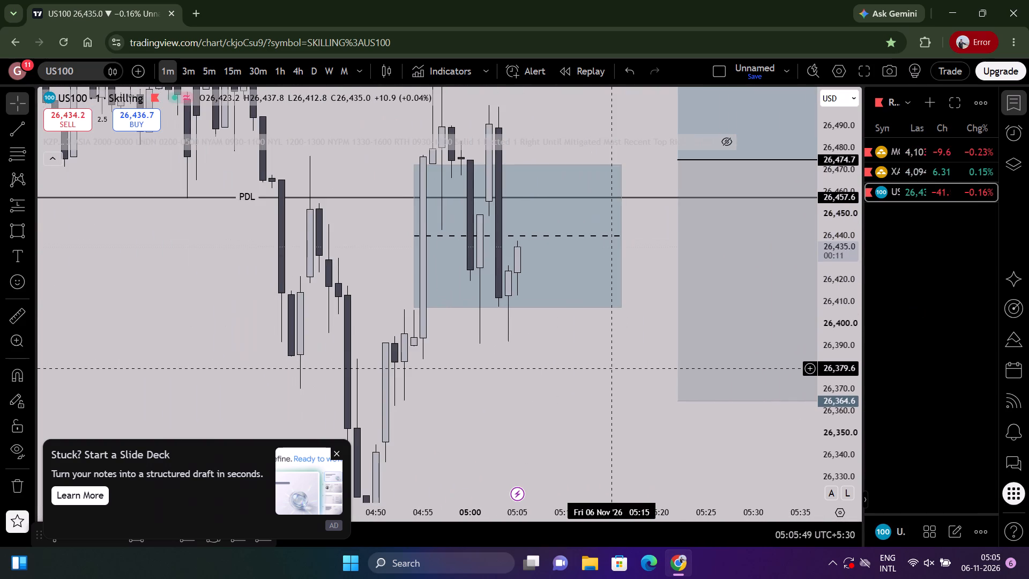
Move the US100 long position back to 05:06–05:32, with entry at 26,491.2 and stop at 26,382.6.
left_click_drag(614, 372, 625, 383)
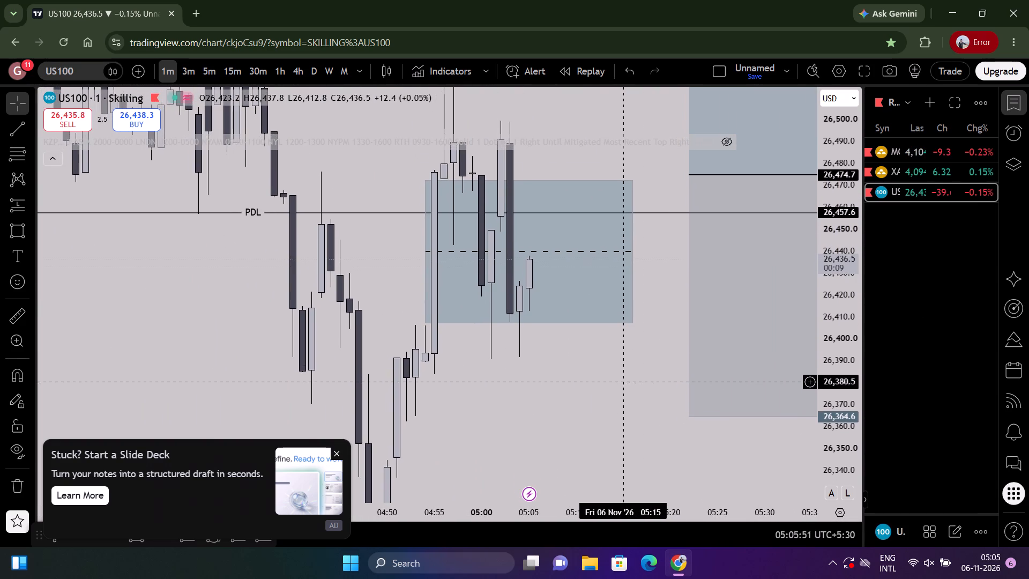
left_click_drag(719, 361, 566, 324)
left_click_drag(537, 383, 539, 382)
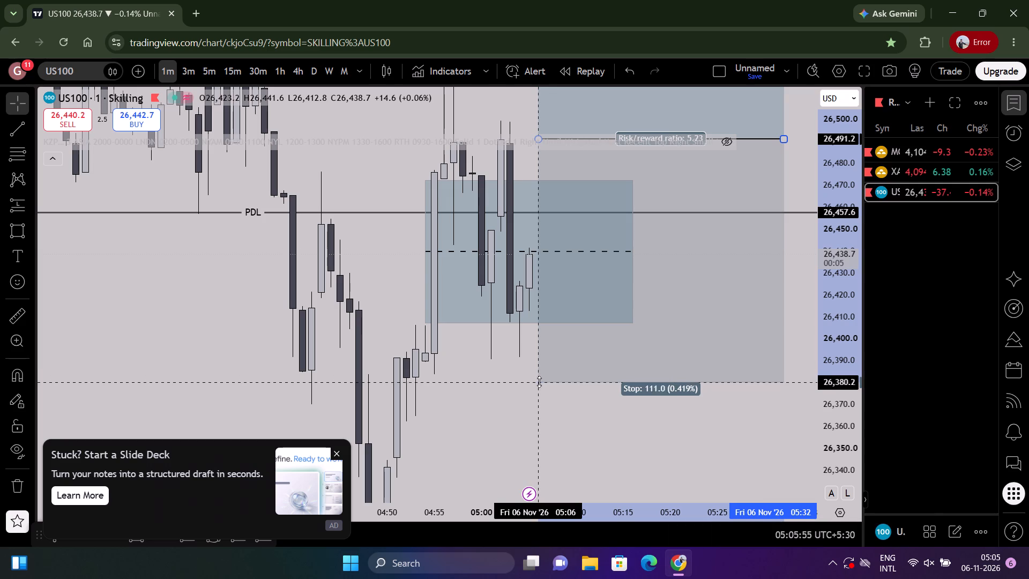
left_click_drag(539, 382, 539, 377)
left_click(524, 413)
Raise the US100 long position's entry level to 26,505.8, keeping its start at 05:06.
left_click_drag(541, 421, 566, 506)
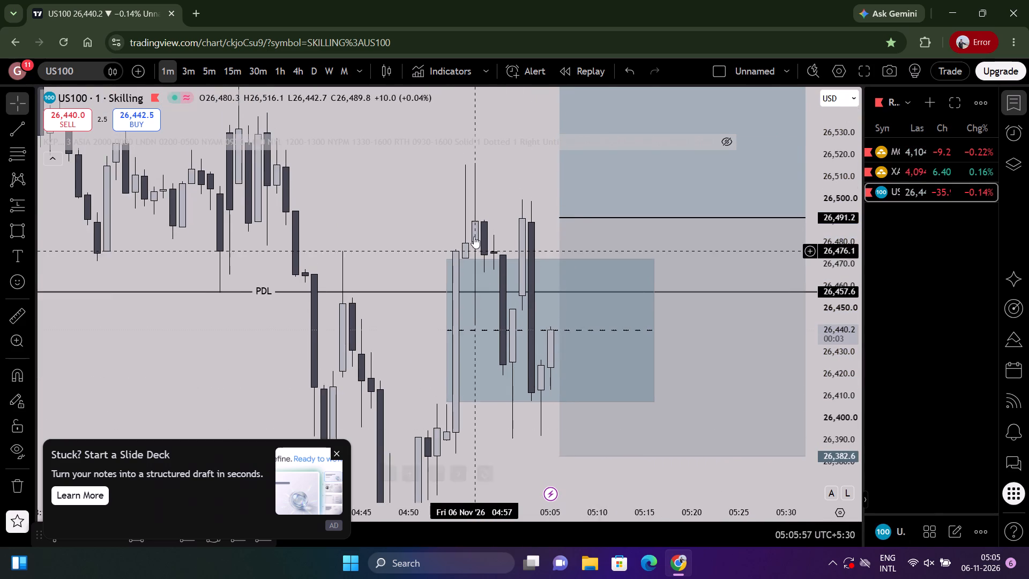
scroll(474, 236, "down", 4)
left_click_drag(473, 233, 333, 351)
left_click_drag(516, 302, 512, 295)
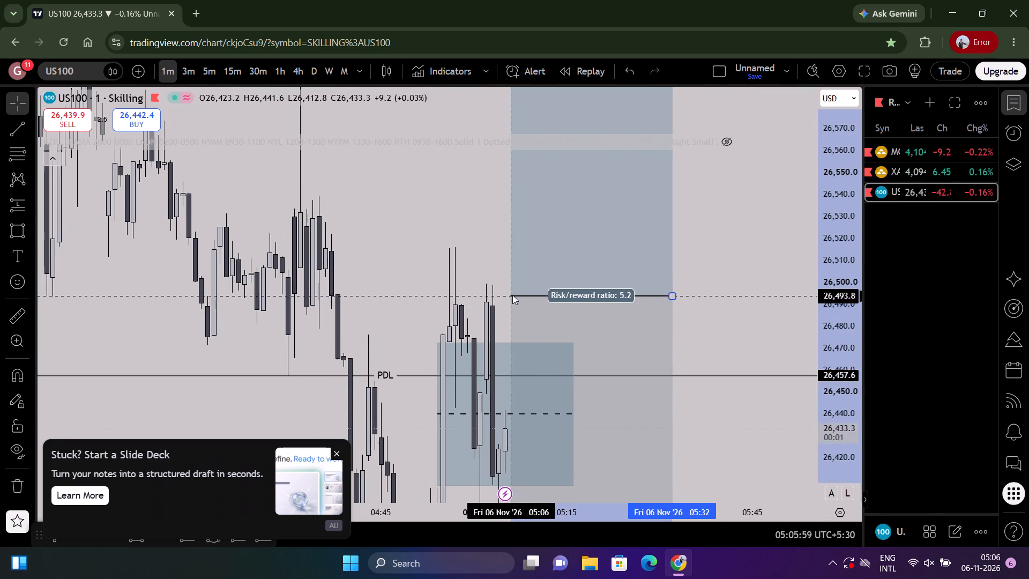
left_click_drag(512, 295, 512, 292)
left_click_drag(471, 281, 460, 156)
left_click(725, 340)
left_click_drag(828, 274, 796, 427)
scroll(688, 412, "down", 4)
left_click_drag(687, 412, 689, 577)
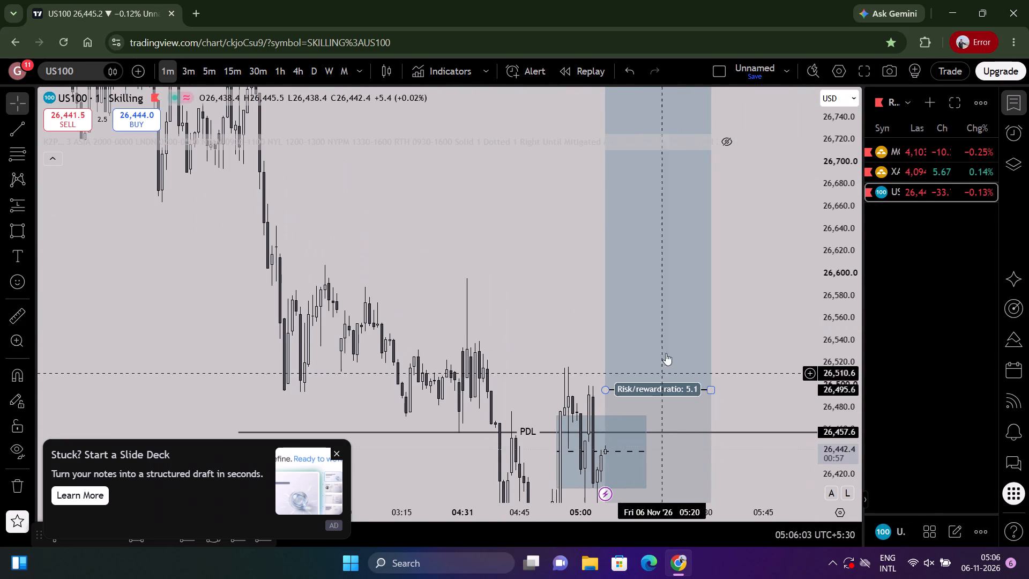
left_click_drag(606, 387, 604, 378)
Examine US100 1-minute price action around the long position, the PDL zone and the 26,258.5 line.
left_click_drag(551, 365, 580, 229)
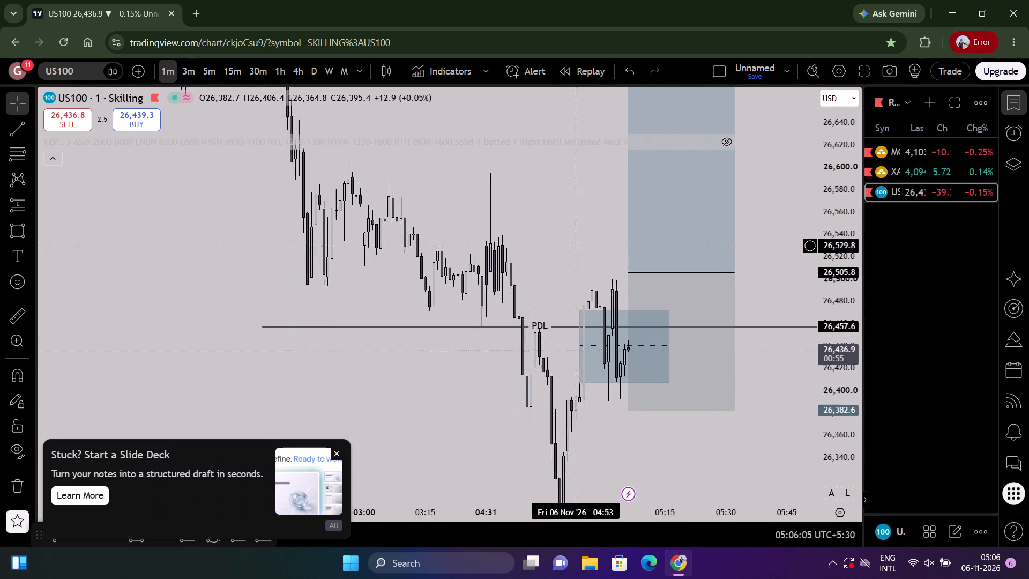
left_click_drag(580, 229, 584, 213)
scroll(653, 375, "up", 4)
left_click_drag(668, 404, 733, 348)
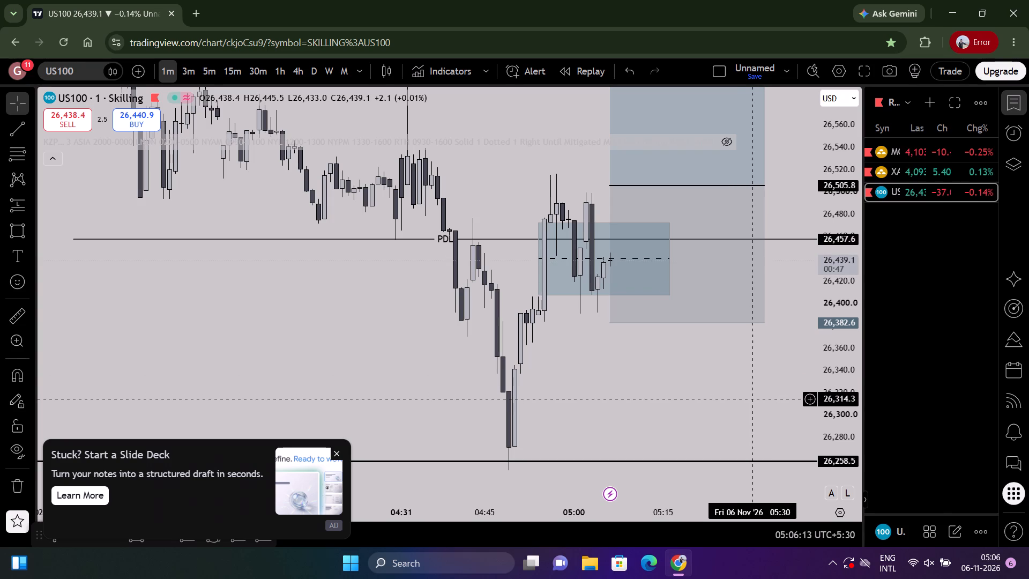
scroll(736, 399, "down", 2)
scroll(736, 399, "up", 1)
left_click_drag(736, 399, 733, 370)
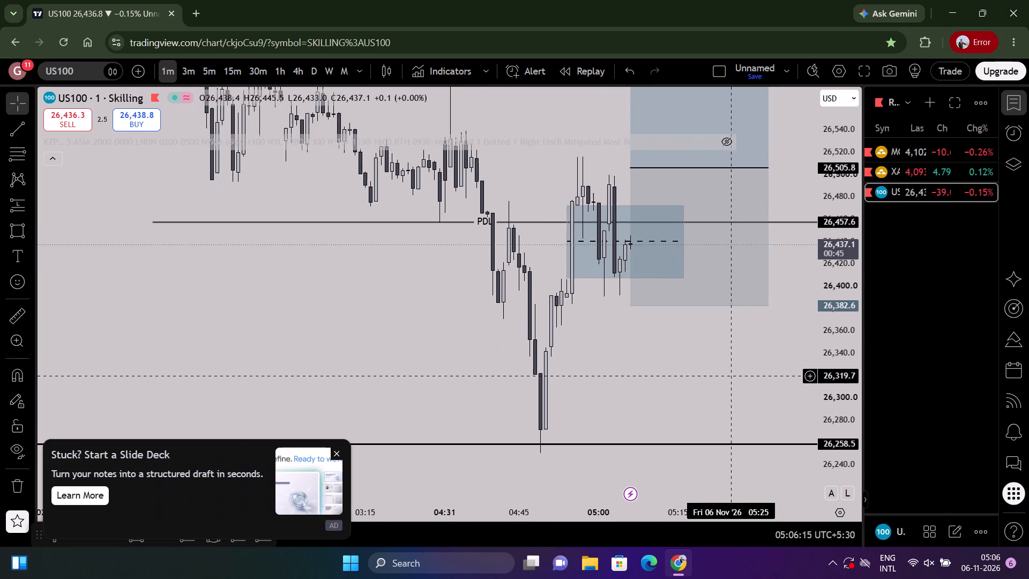
left_click_drag(733, 370, 731, 361)
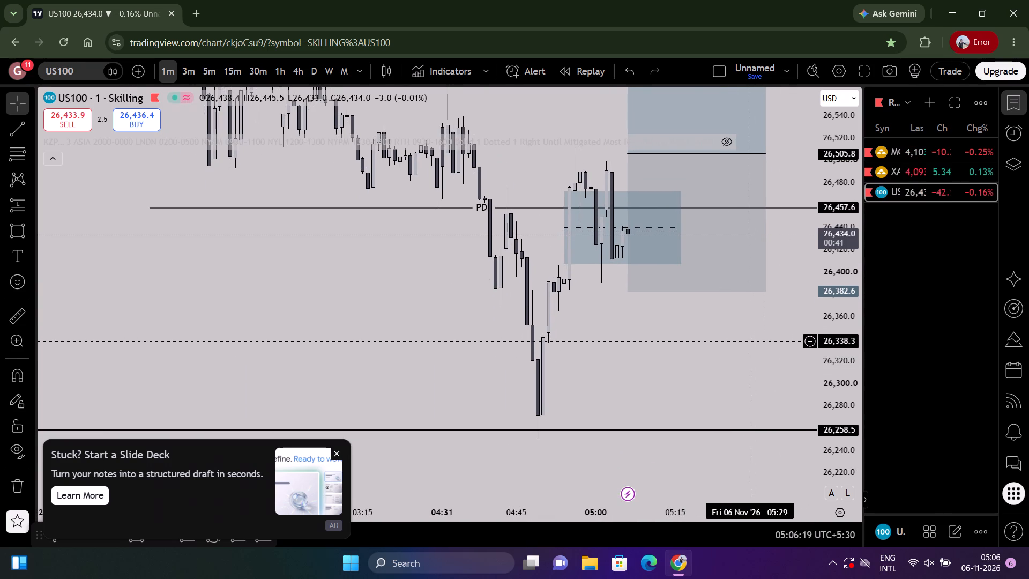
left_click_drag(685, 363, 588, 336)
Switch US100 to the 5-minute timeframe and examine the latest candles against the PDL zone and long position.
left_click(207, 76)
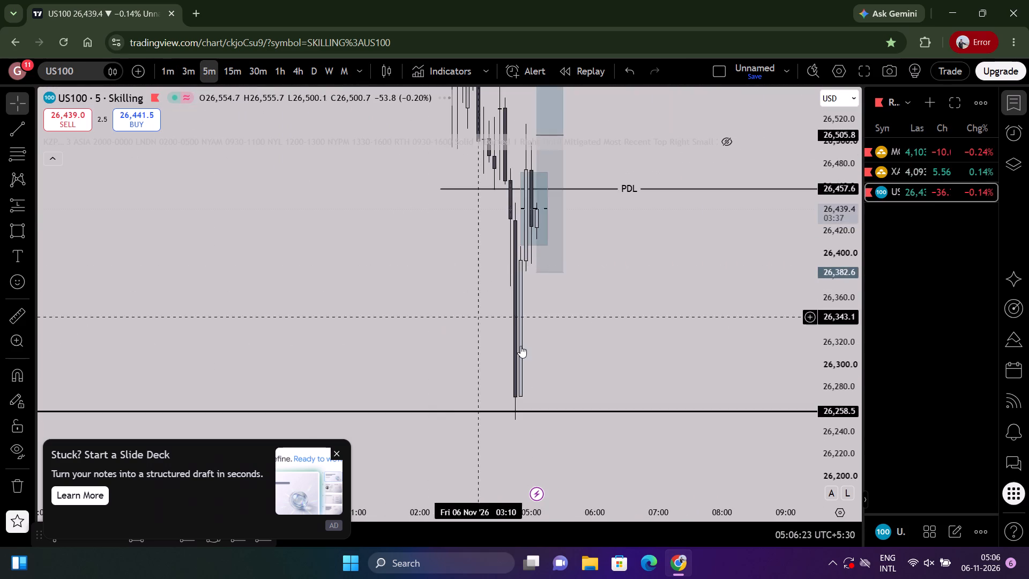
scroll(546, 357, "up", 2)
left_click_drag(546, 357, 766, 467)
scroll(712, 438, "up", 7)
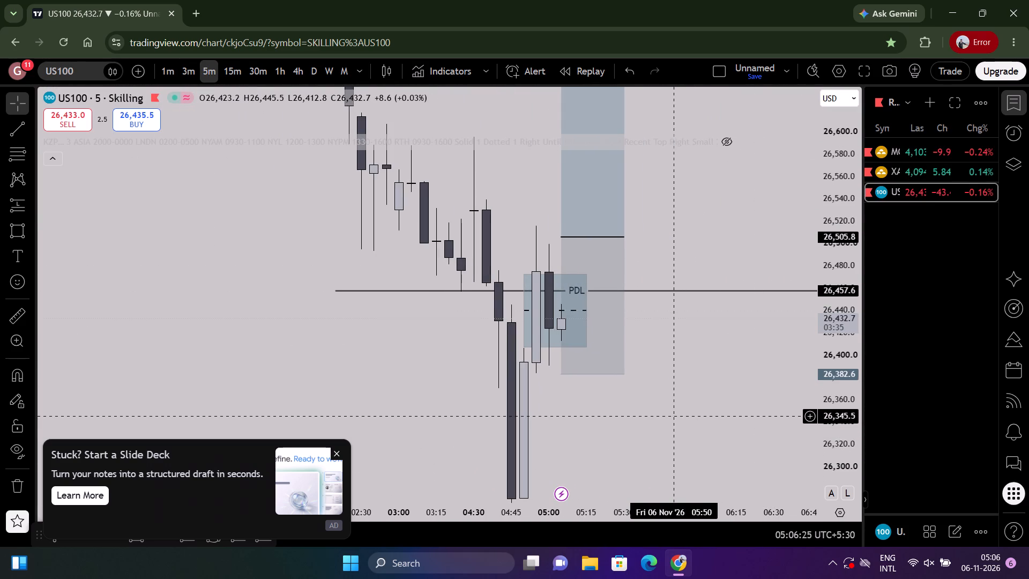
left_click_drag(673, 416, 703, 409)
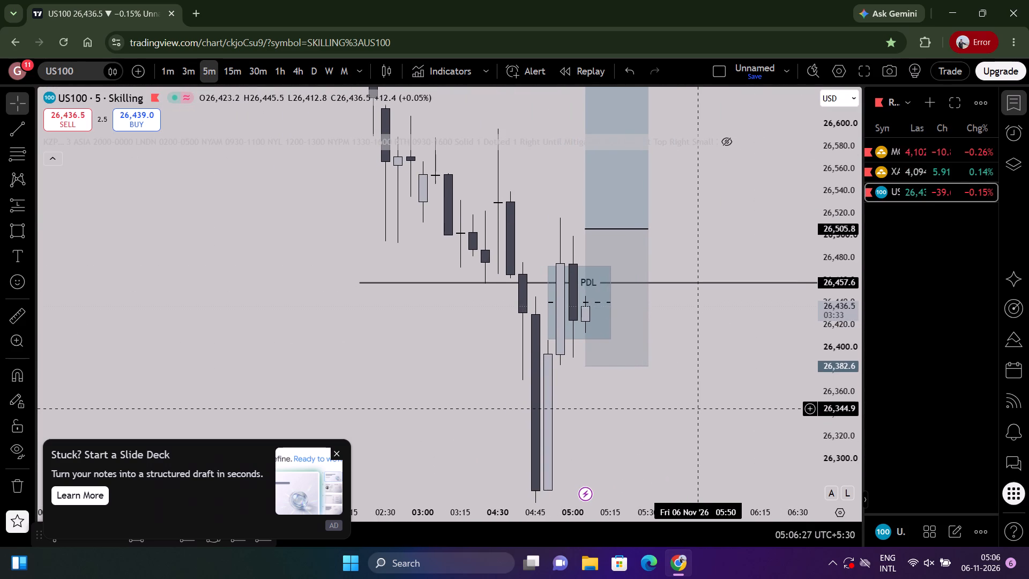
left_click_drag(703, 409, 708, 391)
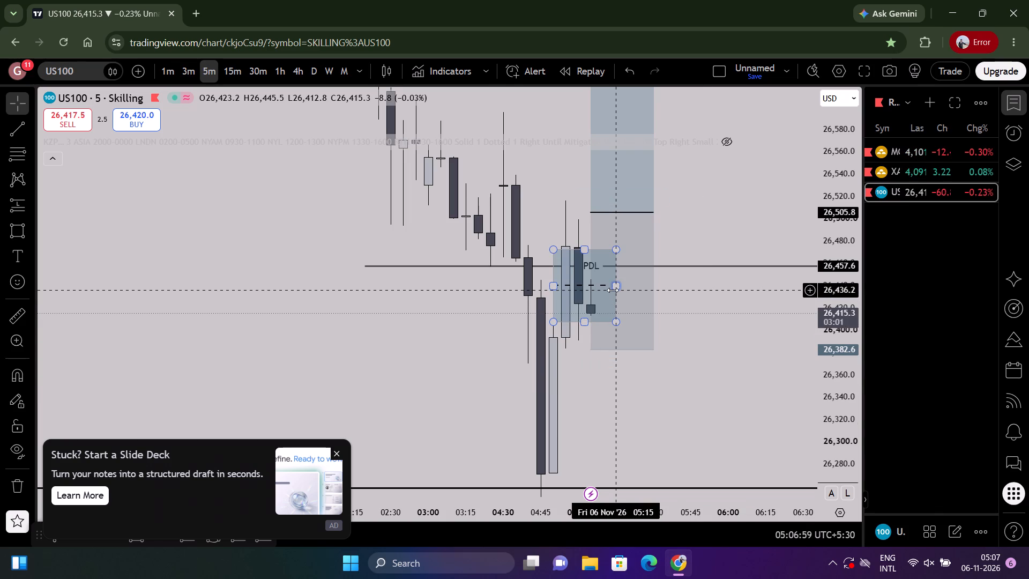
Open the XAUUSD chart from the watchlist and examine price around the long position and the zones below it.
left_click(906, 170)
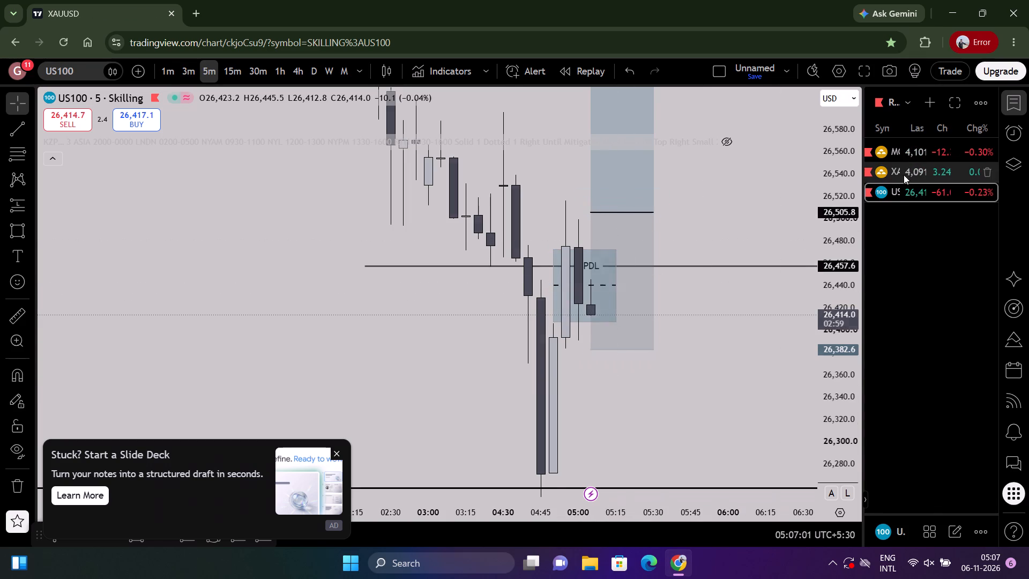
left_click_drag(836, 378, 832, 144)
left_click_drag(735, 218, 729, 84)
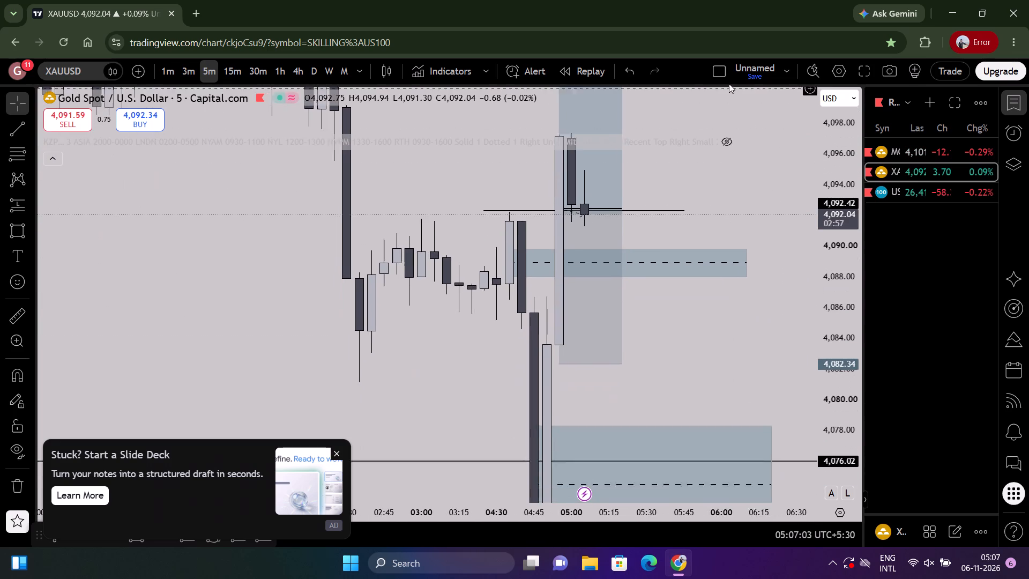
left_click_drag(729, 84, 729, 83)
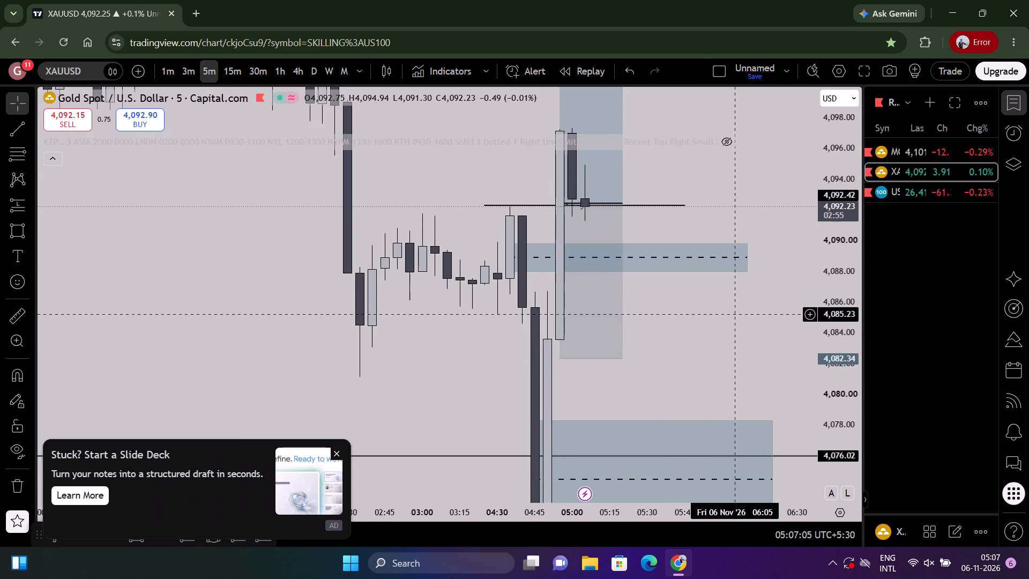
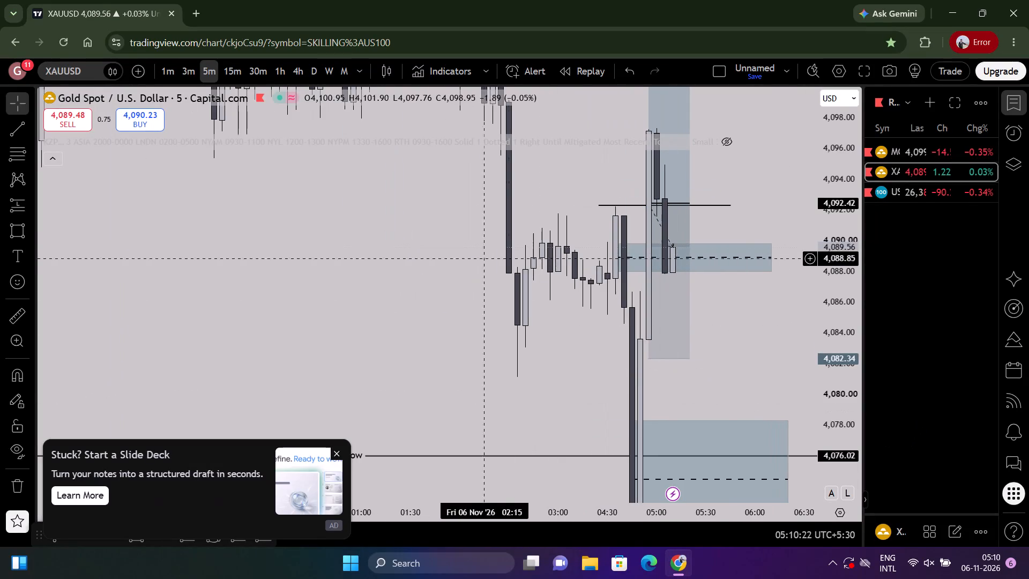
Examine the latest XAUUSD 5-minute candles around the long position, the 4,092.42 line and the zones down to the 4,076.02 level.
left_click_drag(518, 361, 502, 428)
scroll(501, 425, "up", 3)
left_click(681, 410)
left_click_drag(714, 407, 721, 398)
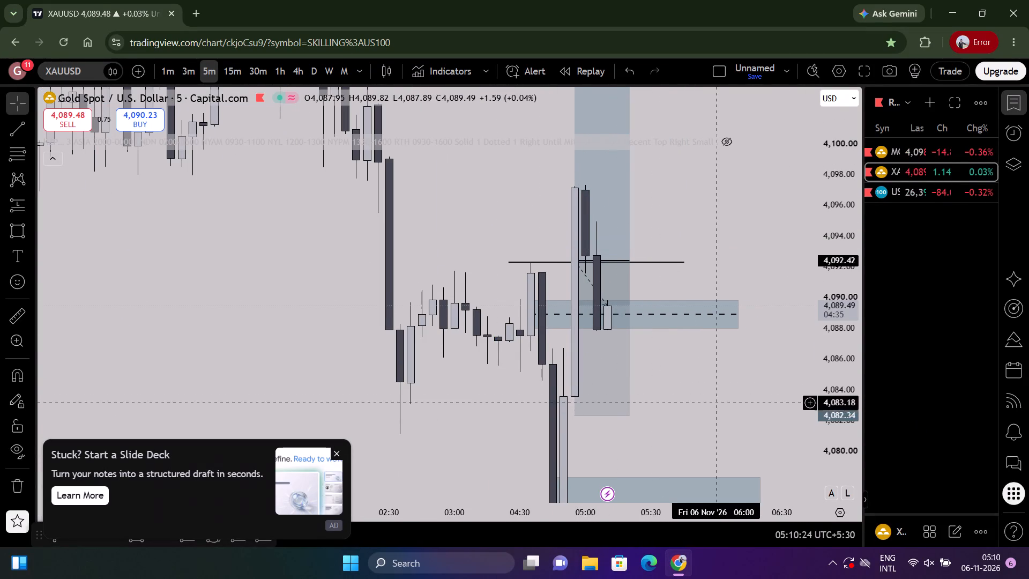
left_click_drag(721, 398, 735, 354)
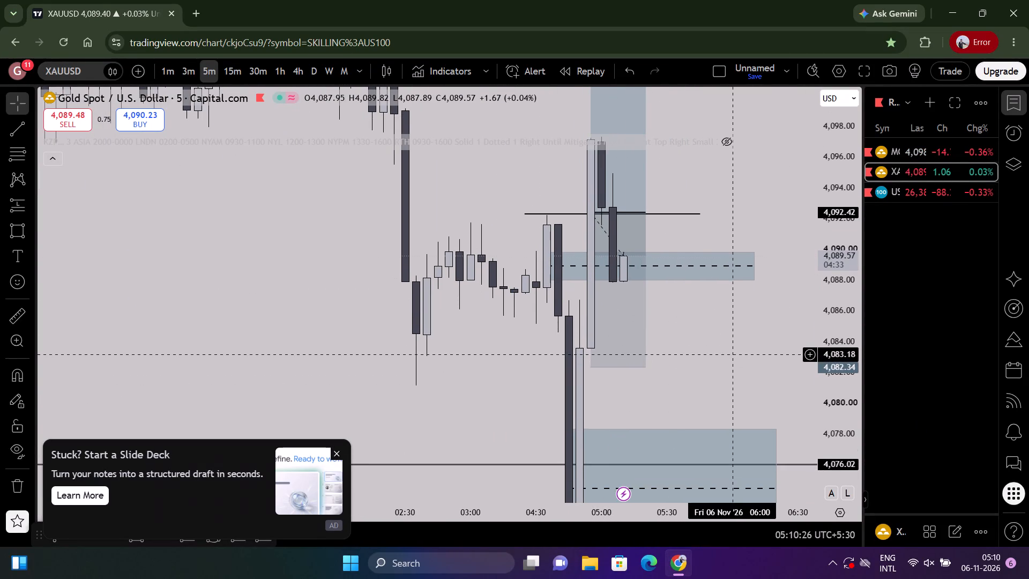
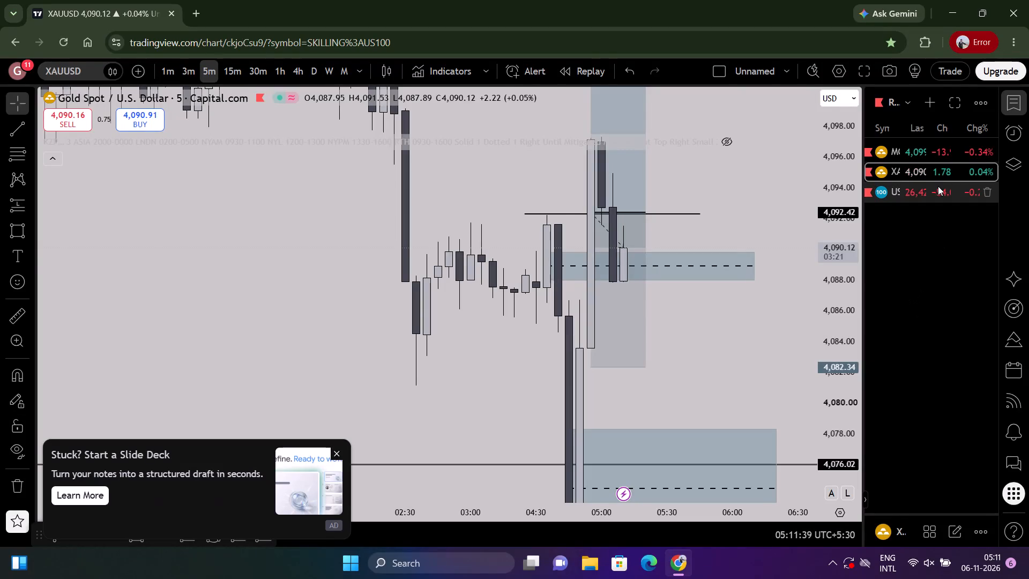
On the US100 1-minute chart, move the long position past the latest candle, with entry at 26,497.1 and stop at 26,397.9.
left_click(937, 185)
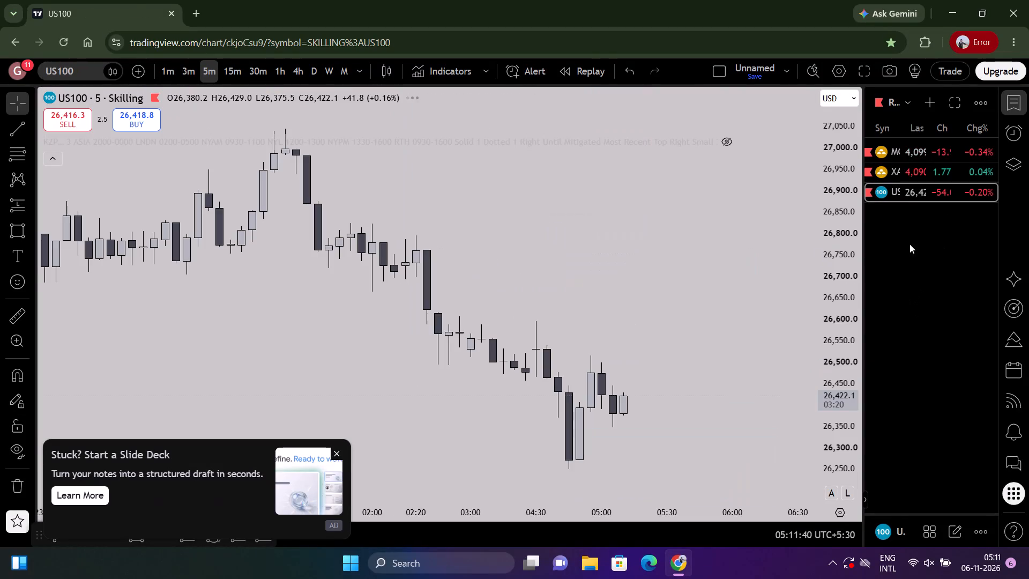
left_click_drag(541, 299, 549, 176)
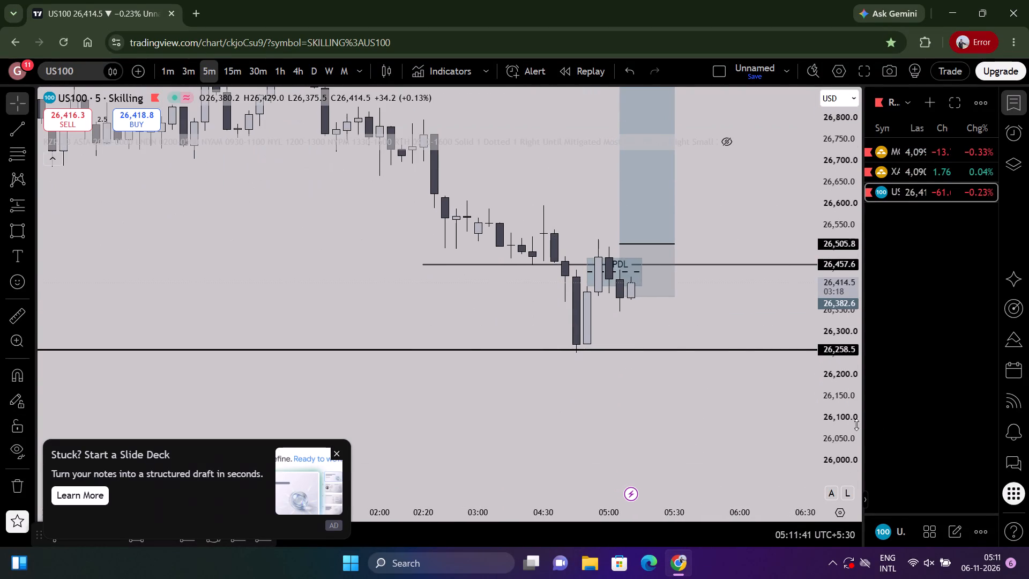
left_click_drag(854, 422, 794, 144)
left_click(160, 69)
scroll(711, 352, "down", 3)
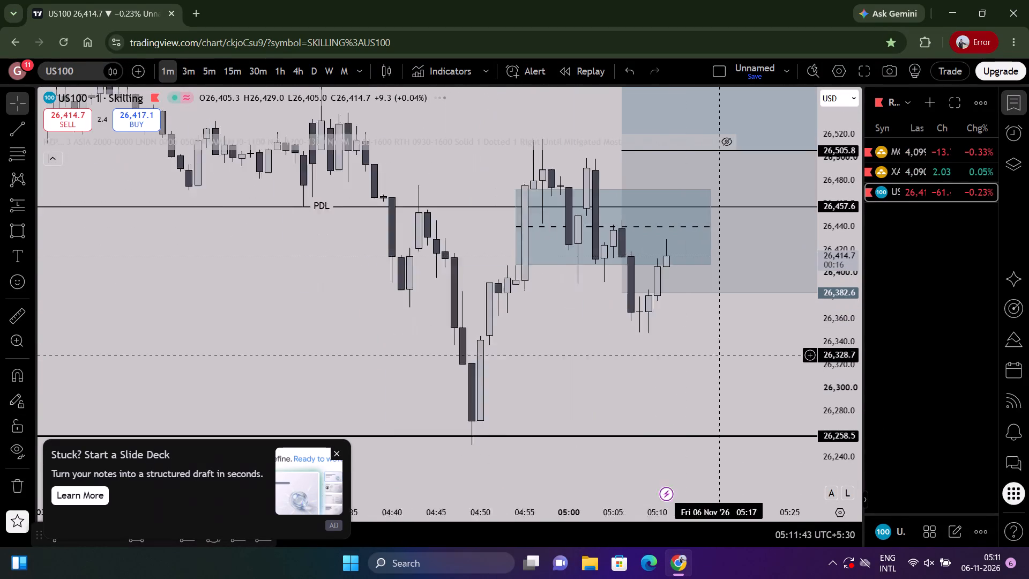
left_click_drag(720, 349, 554, 368)
scroll(516, 323, "down", 3)
left_click_drag(656, 285, 710, 295)
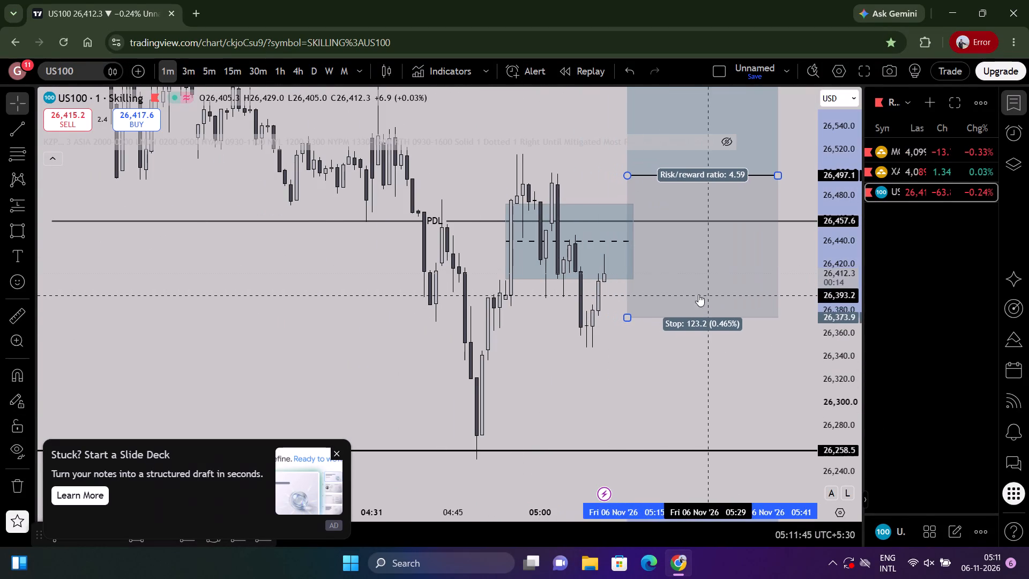
left_click_drag(625, 314, 631, 321)
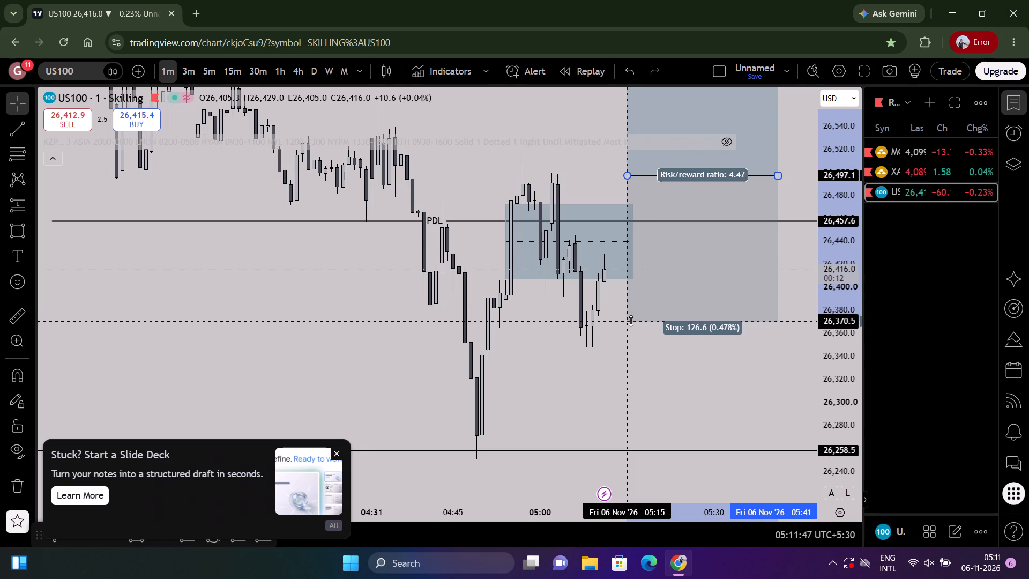
left_click_drag(631, 321, 646, 289)
Lower the zone rectangle under the PDL line so it starts at the 04:49 candle and spans 26,369.4 to 26,343.8.
left_click_drag(623, 323, 642, 334)
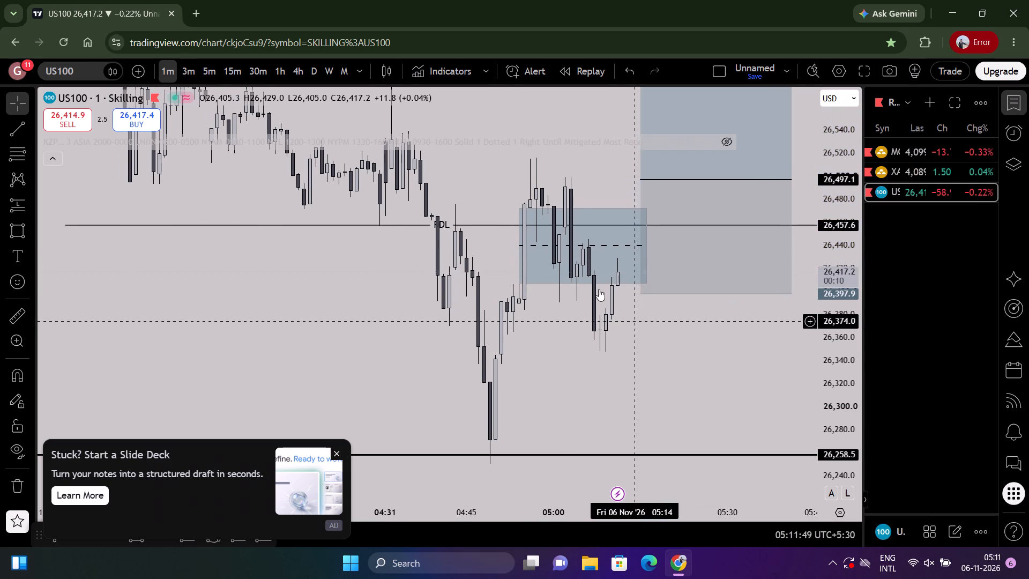
scroll(681, 360, "up", 2)
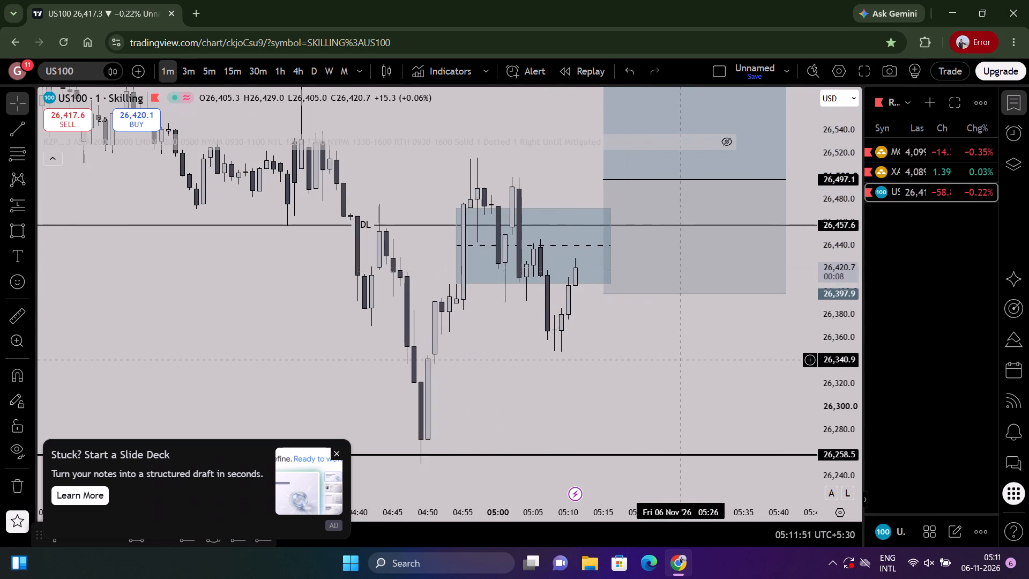
left_click_drag(455, 286, 422, 348)
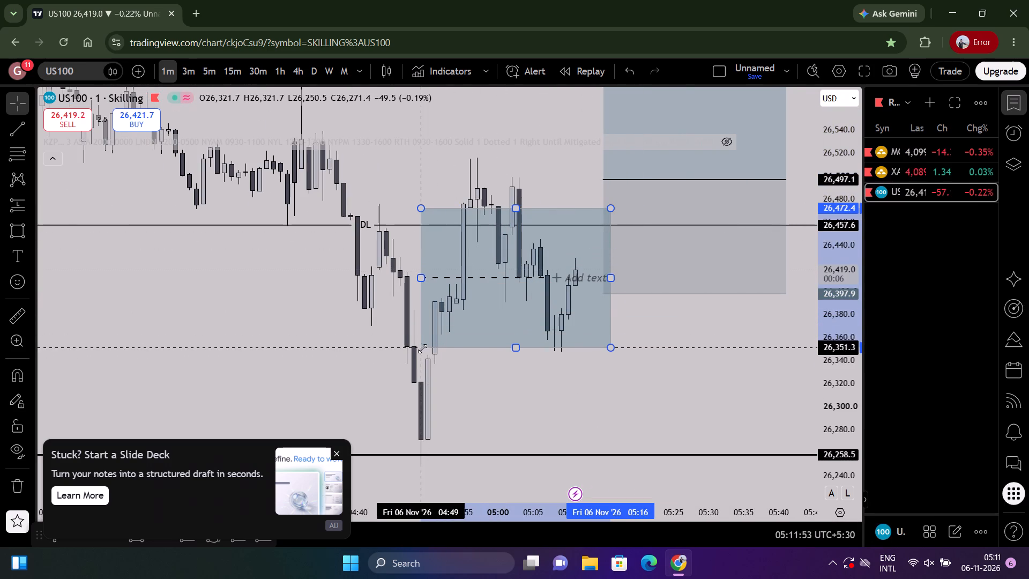
left_click_drag(422, 348, 423, 356)
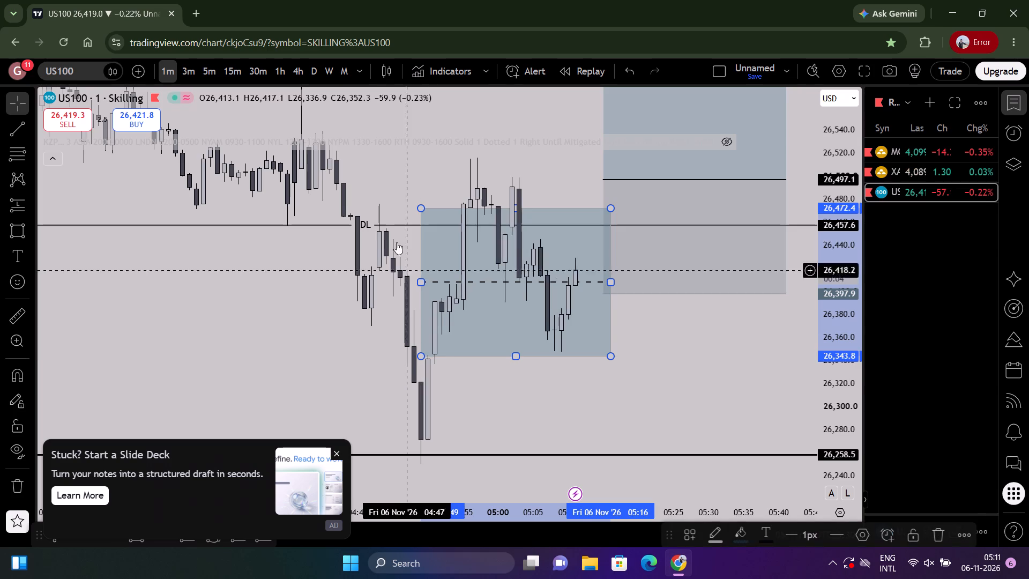
left_click_drag(424, 210, 419, 310)
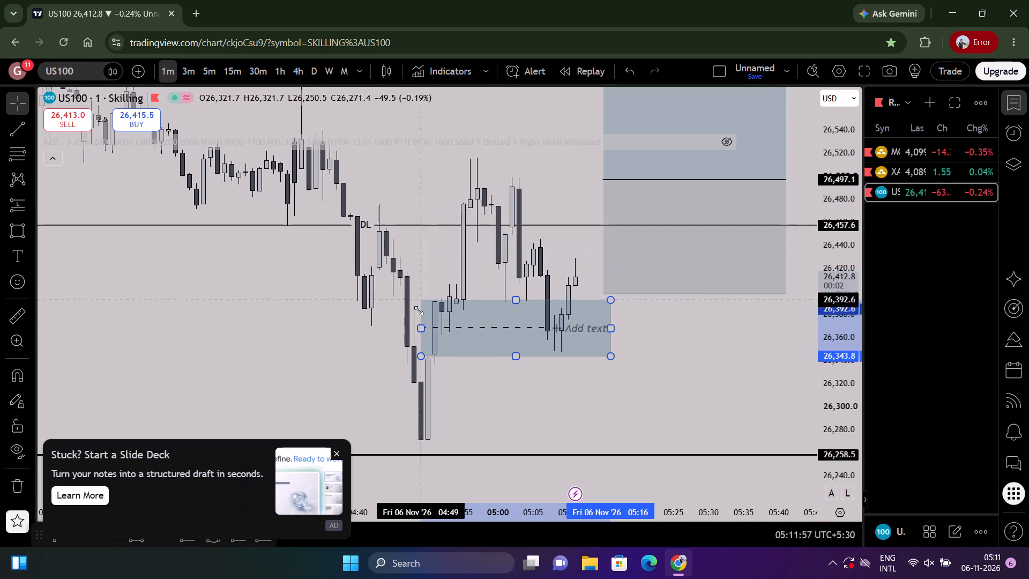
left_click_drag(419, 310, 423, 326)
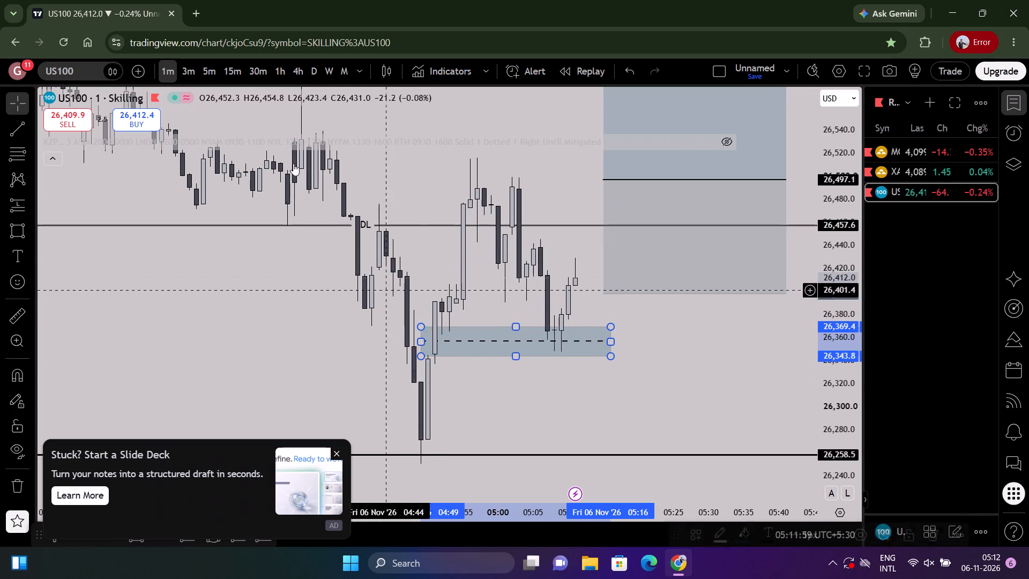
On the 5-minute chart, raise the zone rectangle's upper edge to about 26,383 and extend it forward to about 05:35.
left_click(191, 75)
scroll(597, 338, "up", 3)
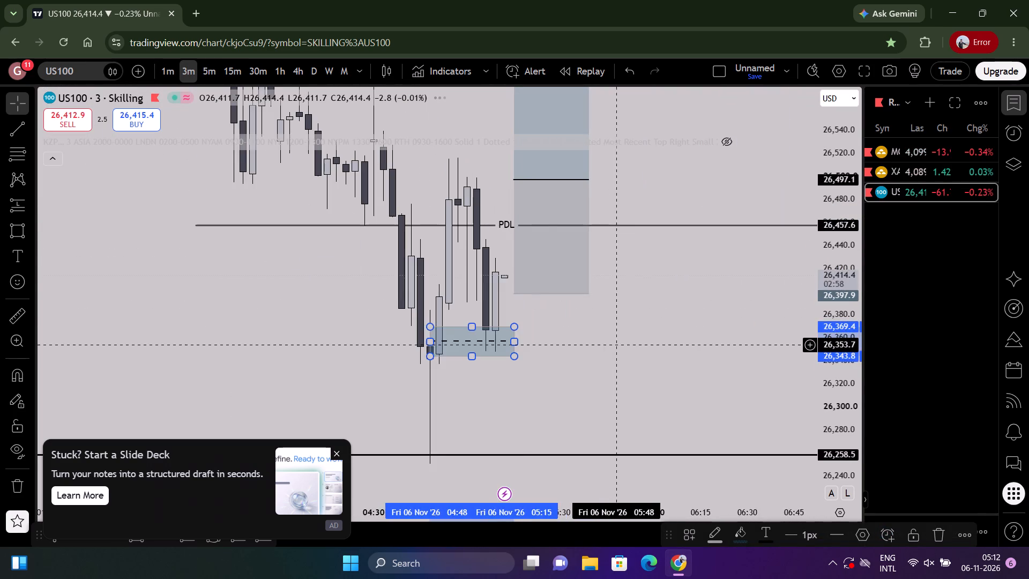
left_click_drag(623, 345, 656, 345)
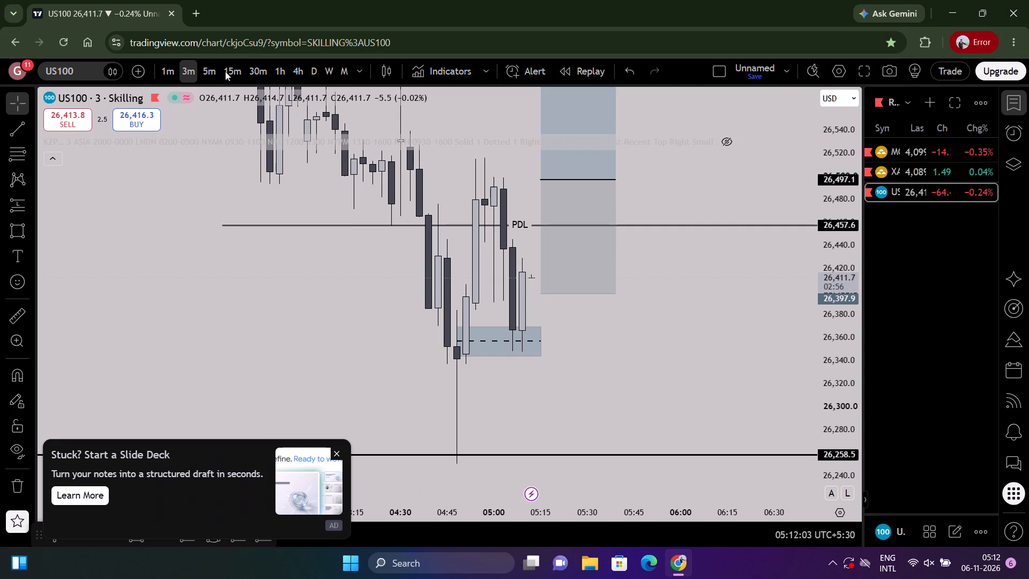
left_click(210, 71)
scroll(583, 317, "up", 3)
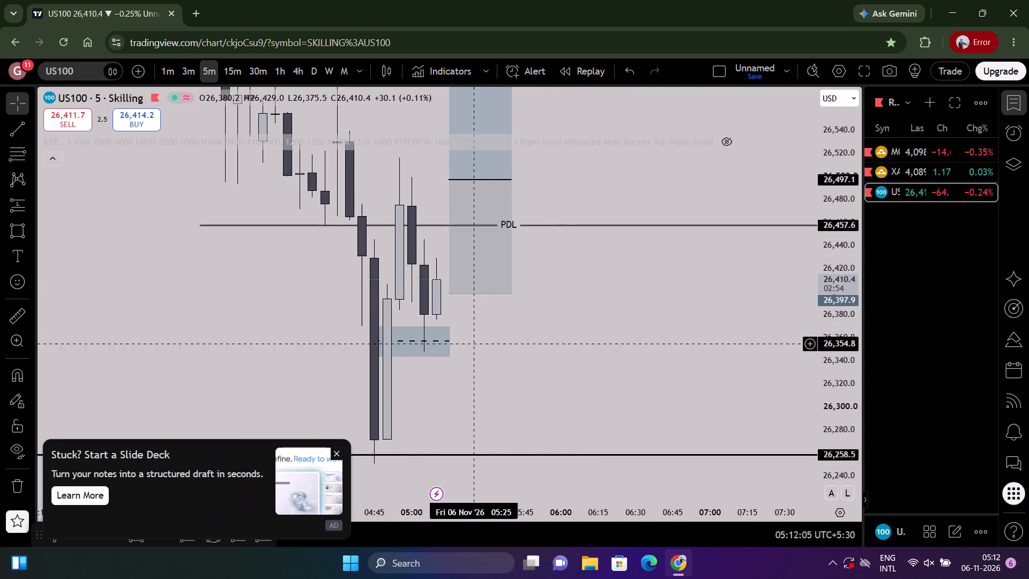
left_click_drag(374, 323, 367, 252)
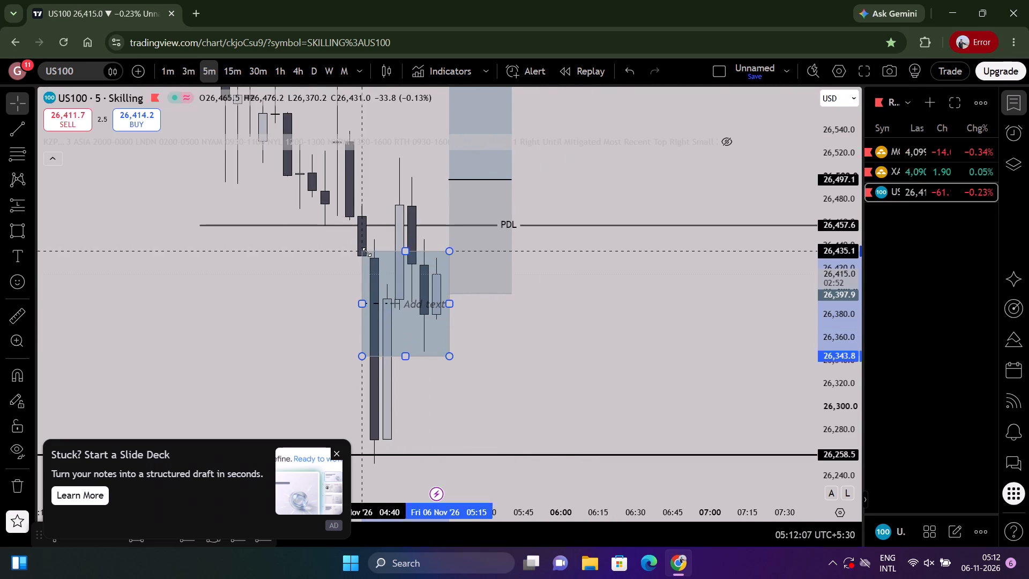
left_click_drag(367, 252, 402, 350)
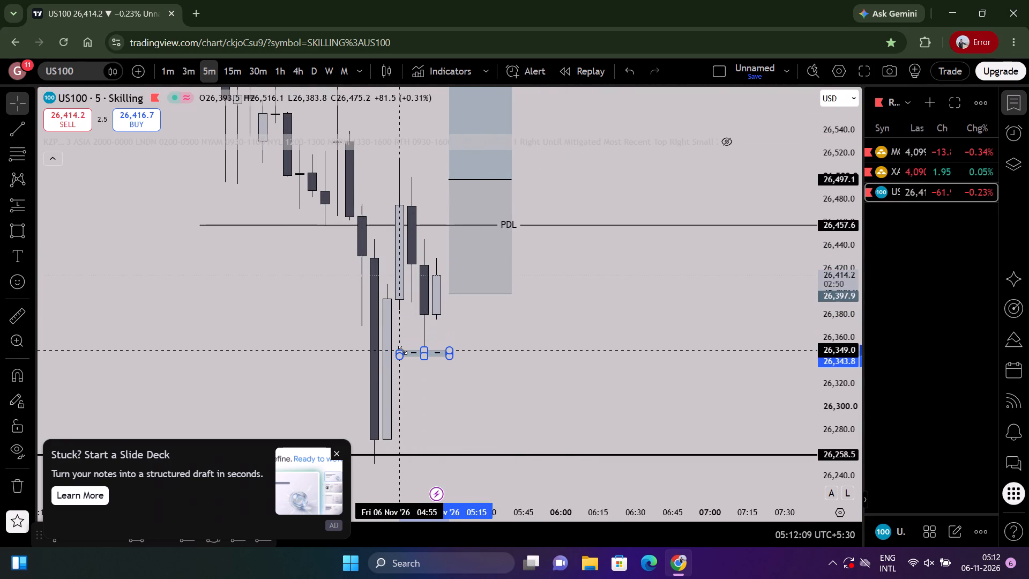
left_click_drag(402, 350, 391, 310)
left_click_drag(451, 333, 495, 335)
On the 1-minute chart, move the long position to the 05:12 candle with entry at 26,498.8 and stop at 26,338.5, below the zone.
left_click_drag(504, 390, 558, 308)
scroll(551, 300, "down", 3)
left_click_drag(556, 308, 555, 443)
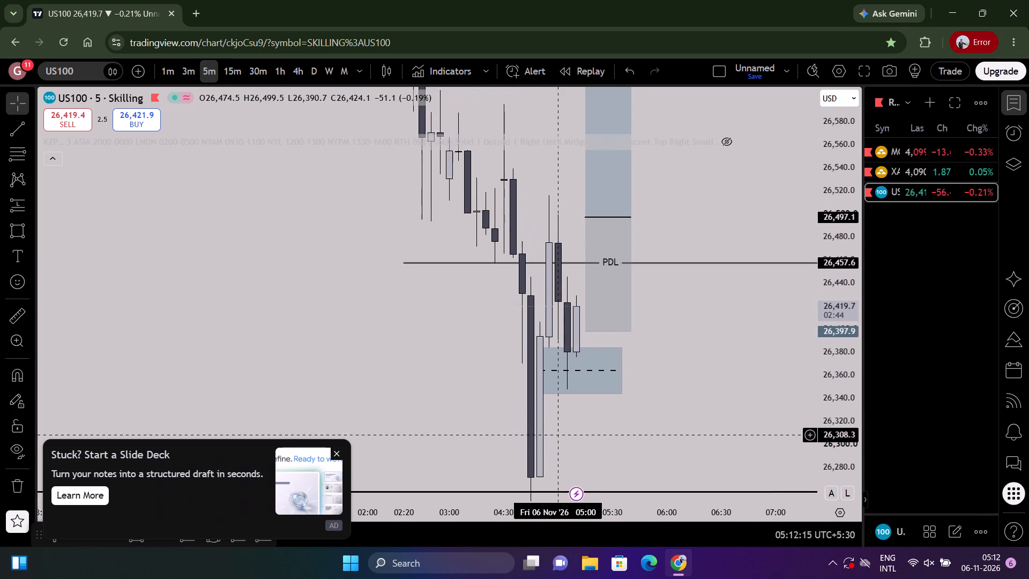
left_click_drag(555, 443, 546, 434)
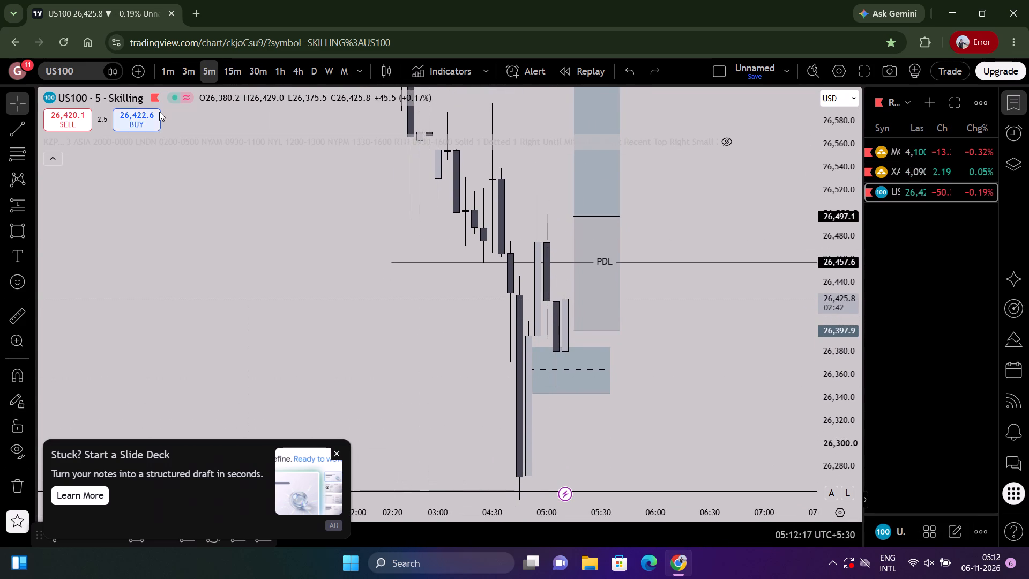
left_click(172, 75)
scroll(605, 379, "down", 4)
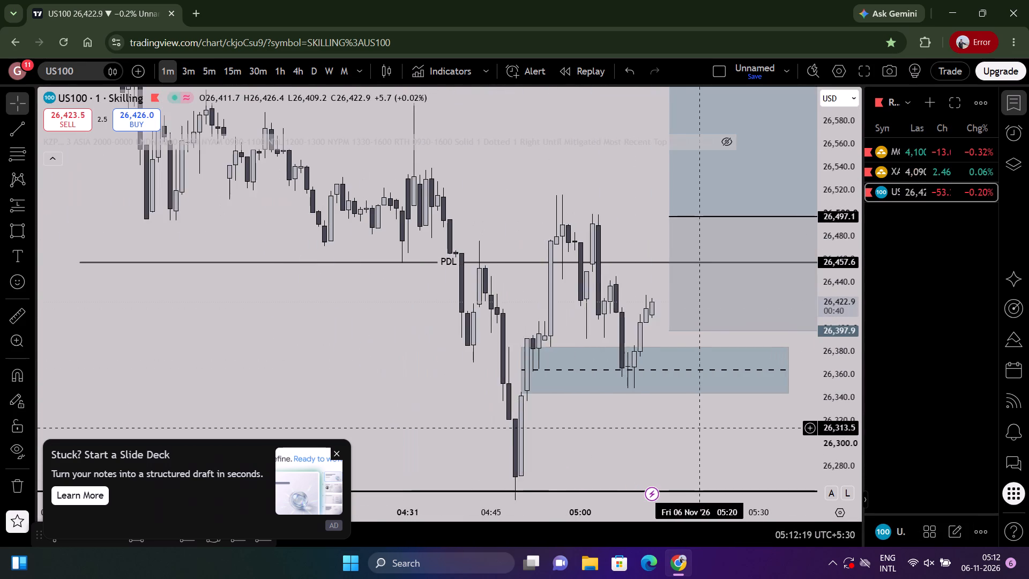
left_click_drag(695, 432, 557, 388)
left_click_drag(613, 254, 595, 249)
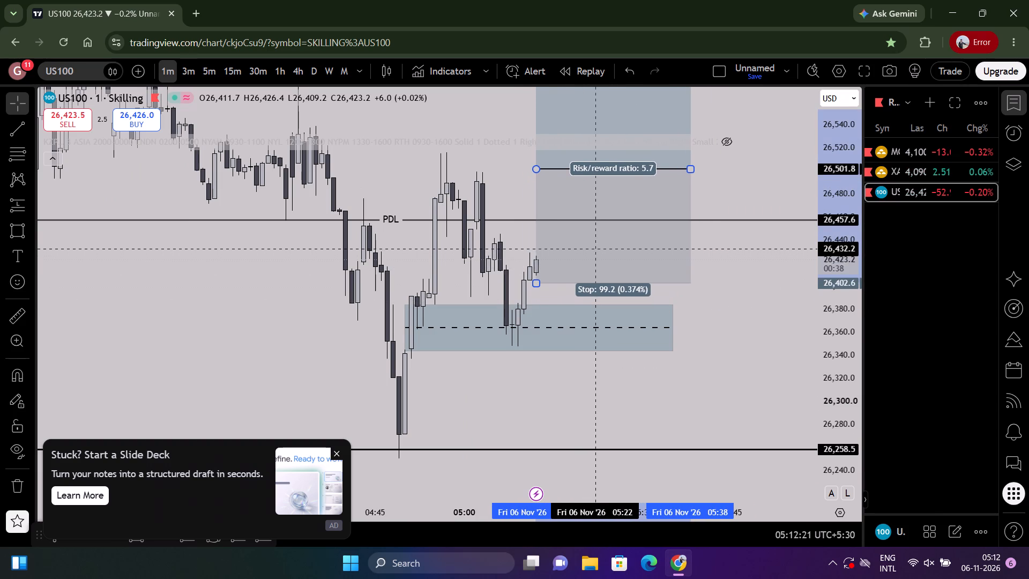
left_click_drag(595, 249, 598, 252)
left_click_drag(473, 246, 479, 273)
left_click_drag(539, 309, 545, 321)
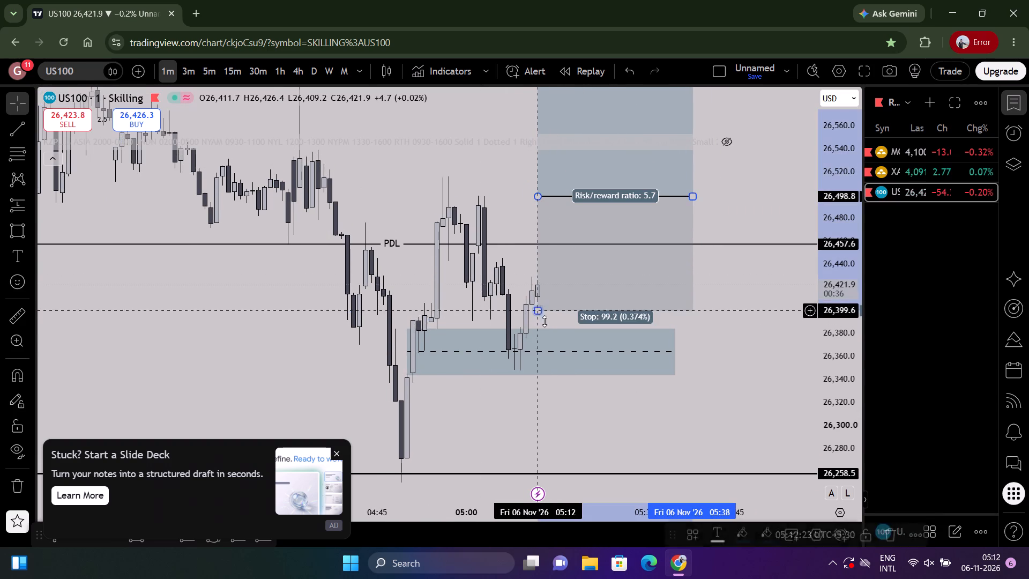
left_click_drag(545, 321, 575, 381)
Lower the long position's target to 27,047.3, just under the 27,048.3 line.
left_click_drag(479, 258, 491, 501)
scroll(529, 374, "down", 7)
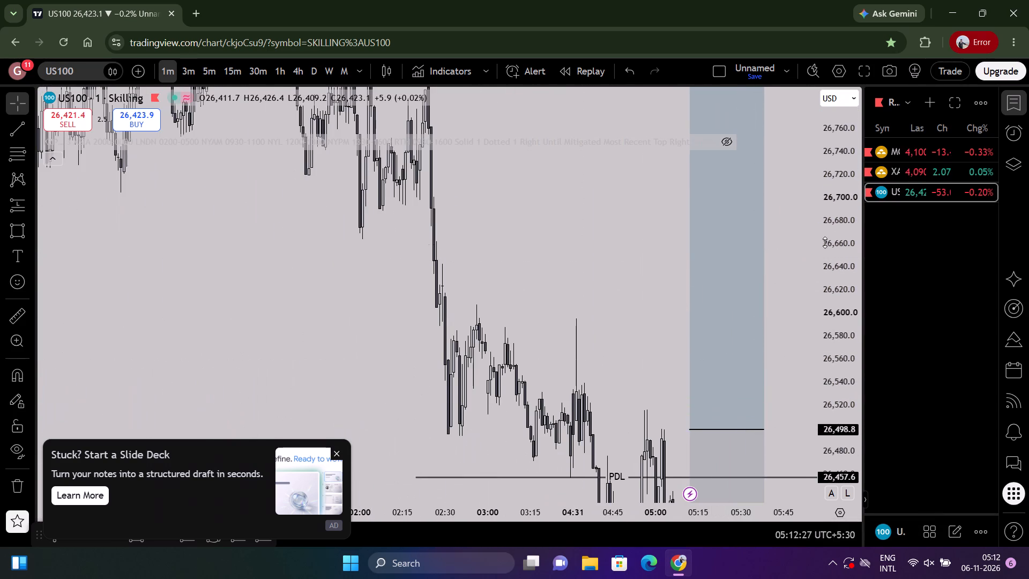
left_click_drag(828, 248, 810, 410)
scroll(608, 330, "down", 5)
left_click_drag(590, 293, 563, 514)
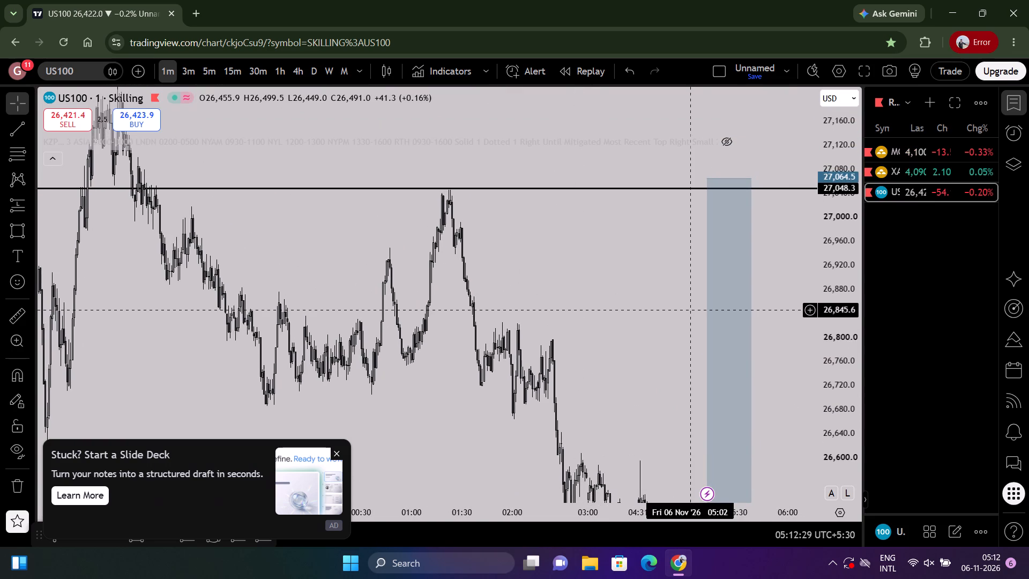
left_click_drag(704, 180, 709, 189)
Examine US100 price against the long position, the zone rectangle and the PDL line on the 1-minute, 3-minute and 5-minute charts.
left_click_drag(644, 305, 644, 305)
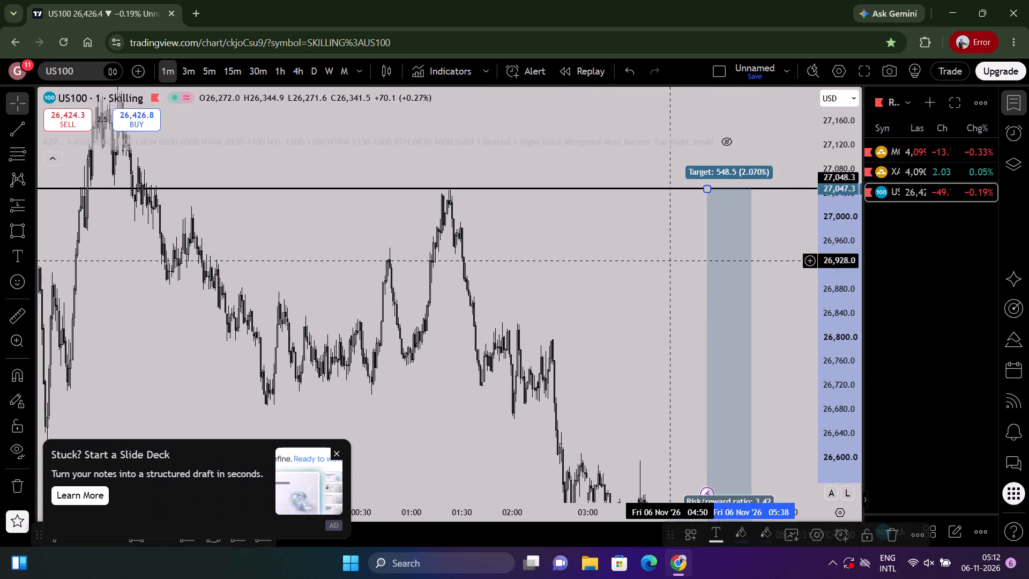
left_click_drag(644, 305, 620, 168)
scroll(578, 291, "up", 3)
left_click_drag(565, 299, 594, 140)
scroll(648, 209, "up", 3)
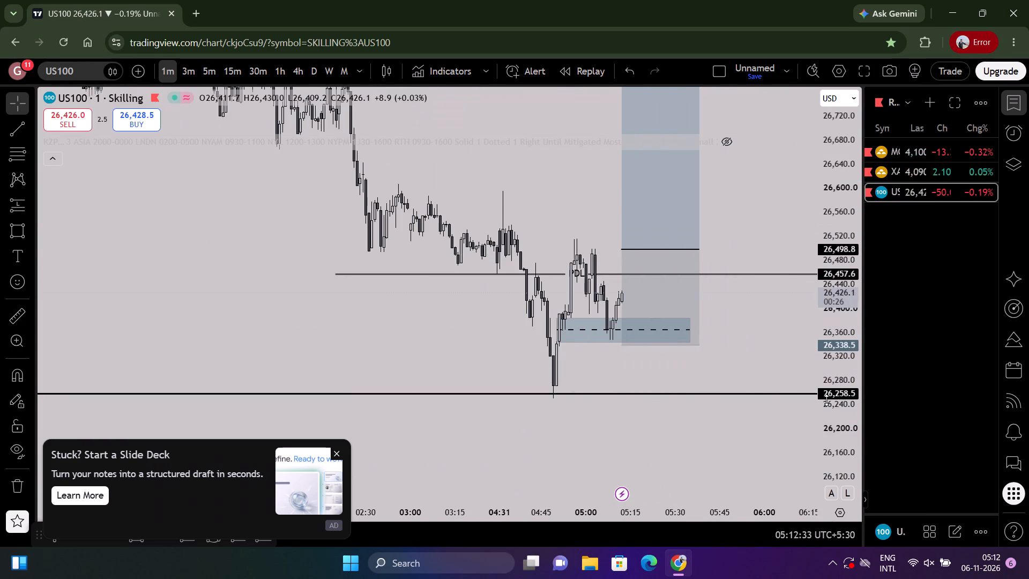
left_click_drag(844, 390, 795, 227)
scroll(759, 237, "up", 3)
left_click_drag(725, 212, 736, 144)
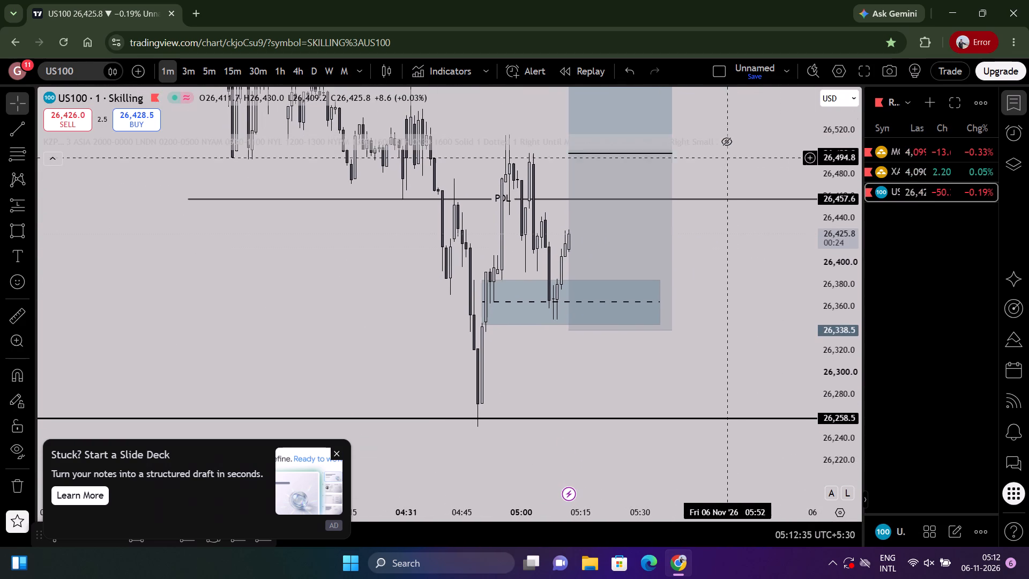
left_click_drag(685, 280, 737, 412)
scroll(733, 409, "up", 3)
left_click_drag(734, 407, 753, 288)
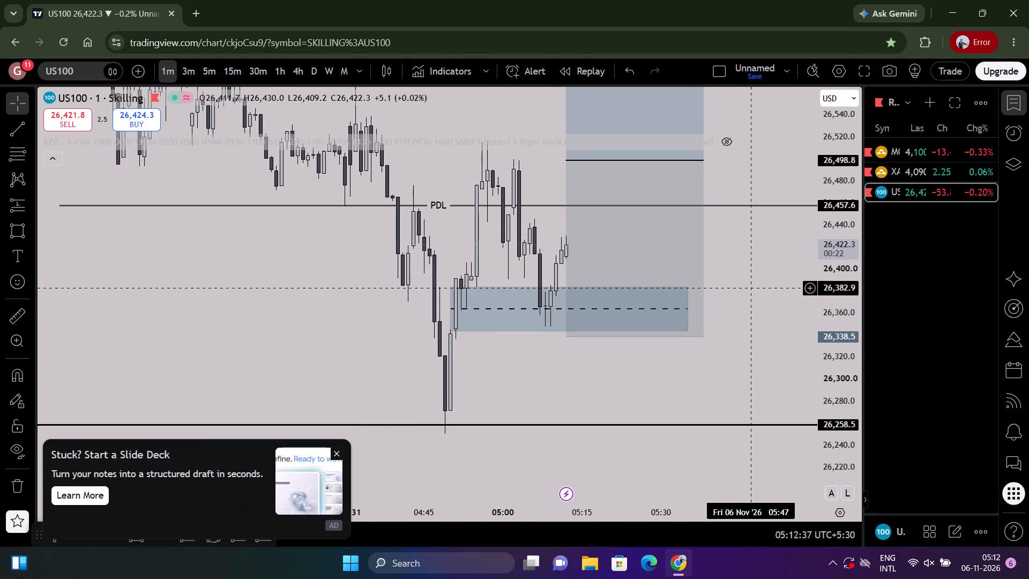
left_click_drag(753, 288, 753, 280)
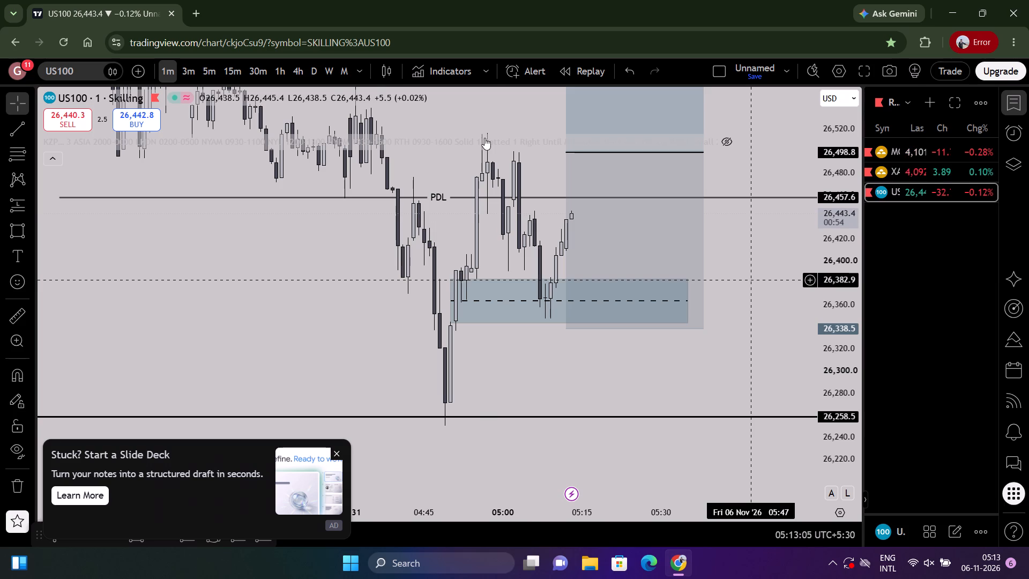
left_click(194, 71)
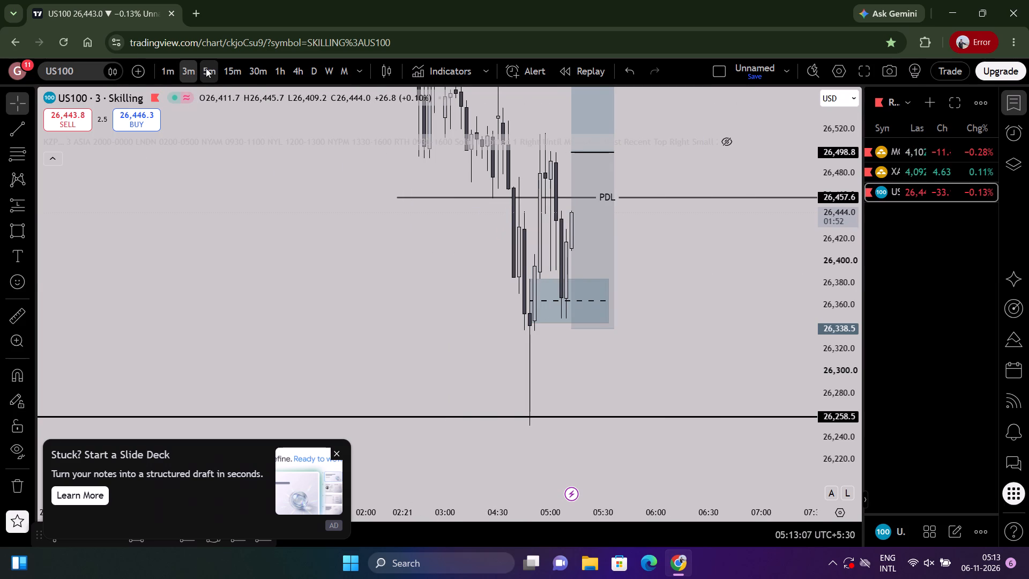
left_click(206, 68)
scroll(553, 268, "up", 5)
left_click_drag(618, 283, 722, 361)
scroll(719, 359, "up", 2)
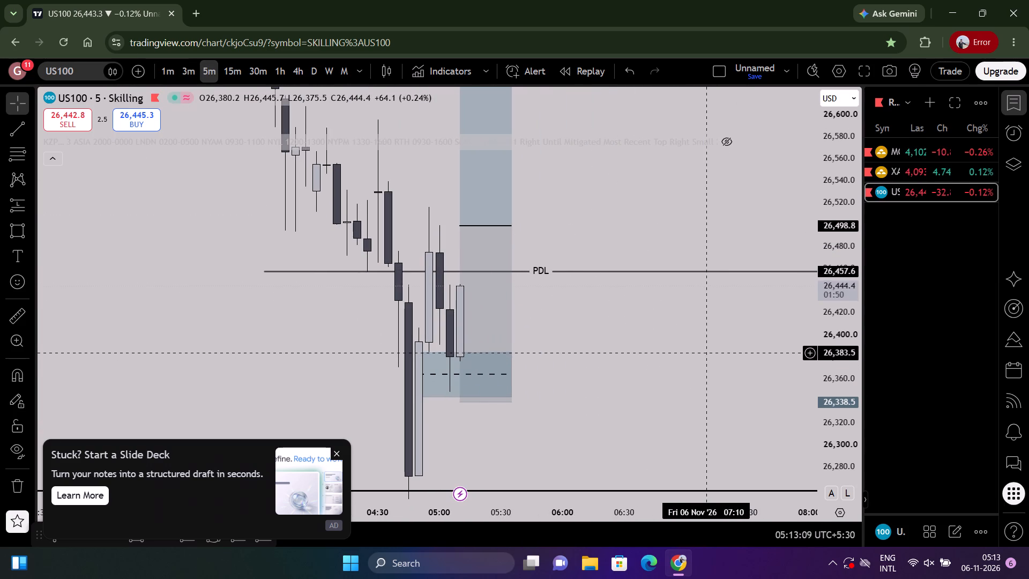
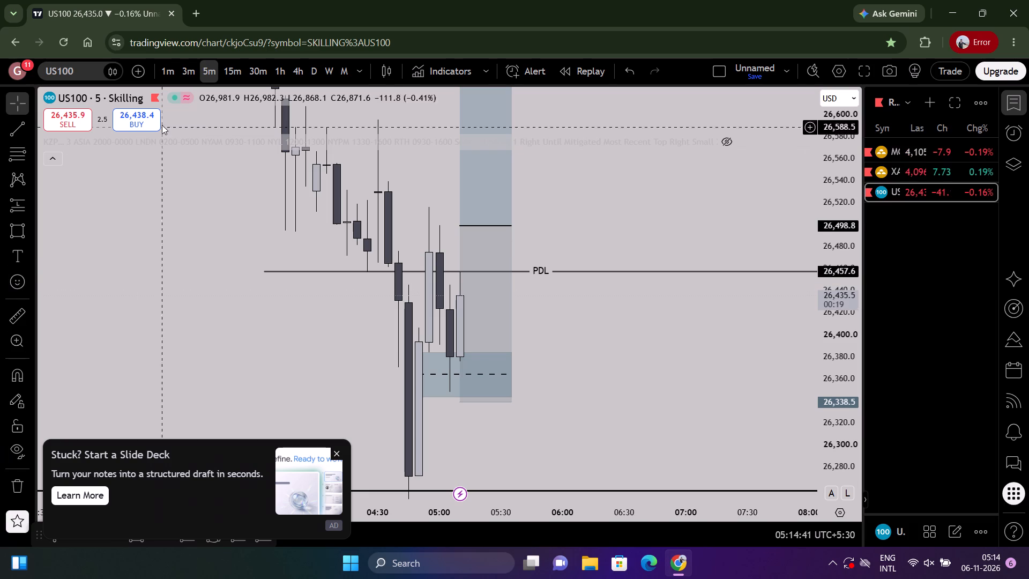
Compare US100 price with the long position, zone rectangle and PDL line on the 1-minute, 3-minute, 15-minute and 5-minute charts.
left_click(167, 71)
scroll(405, 288, "down", 4)
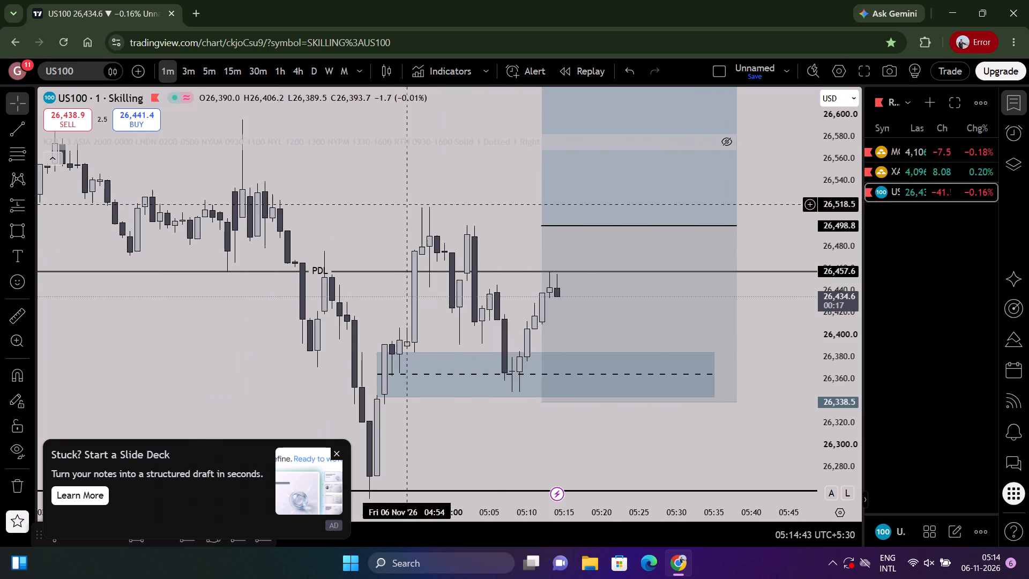
left_click(182, 69)
left_click(228, 71)
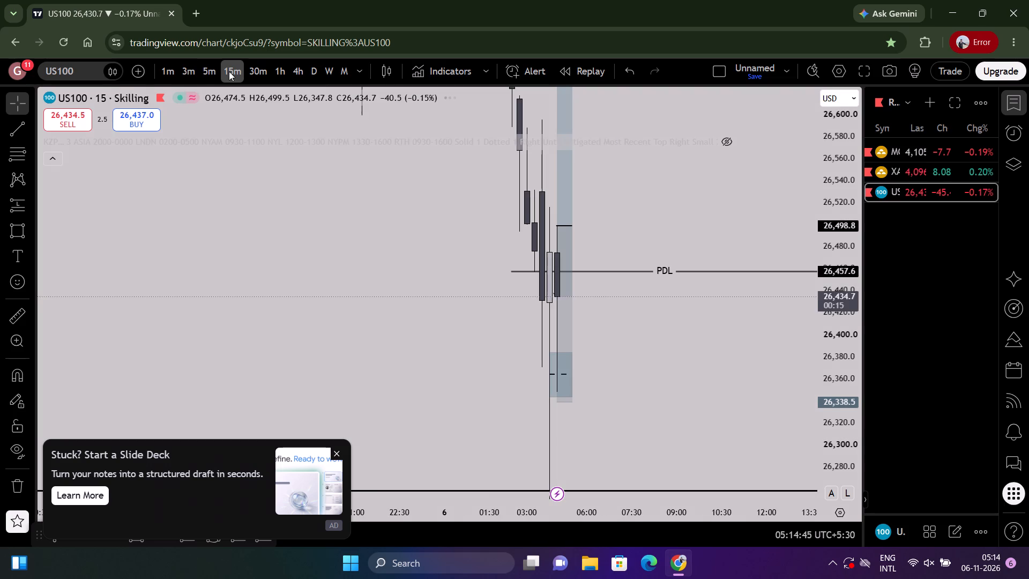
scroll(504, 214, "up", 3)
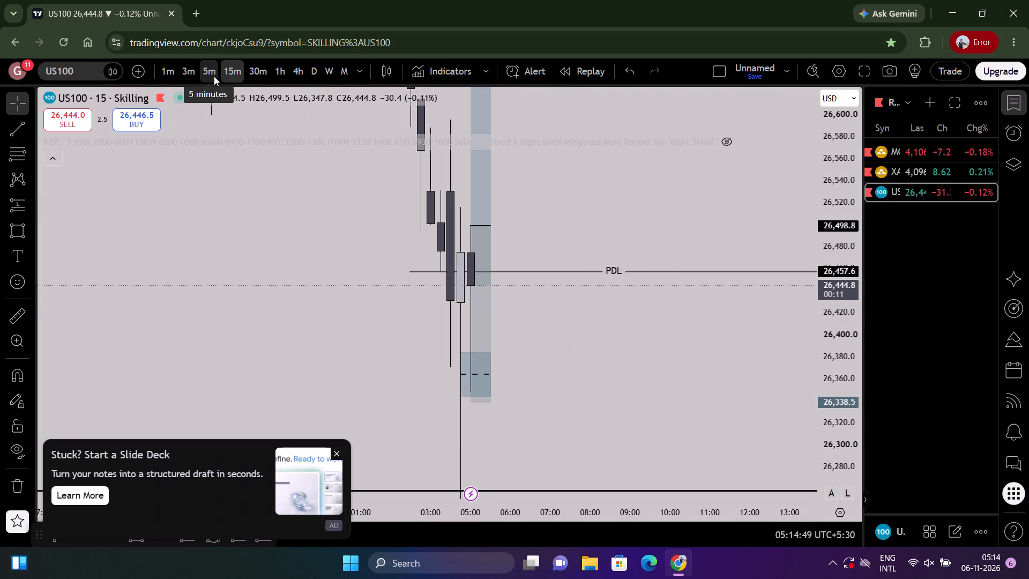
left_click(214, 76)
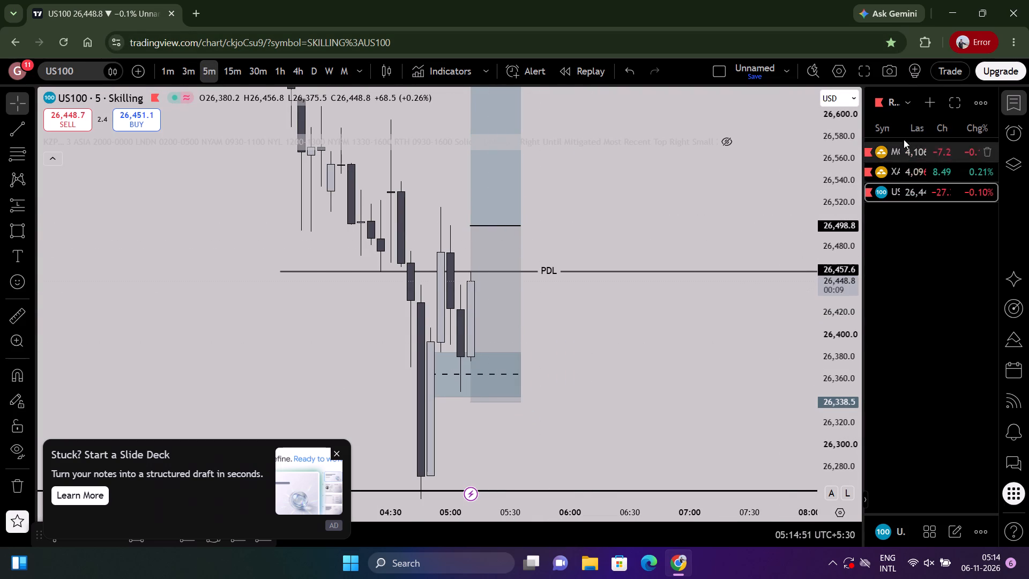
Examine XAUUSD price against the long position, the zone rectangles and the 4,092.42 line on the 5-minute and 1-minute charts.
left_click(909, 170)
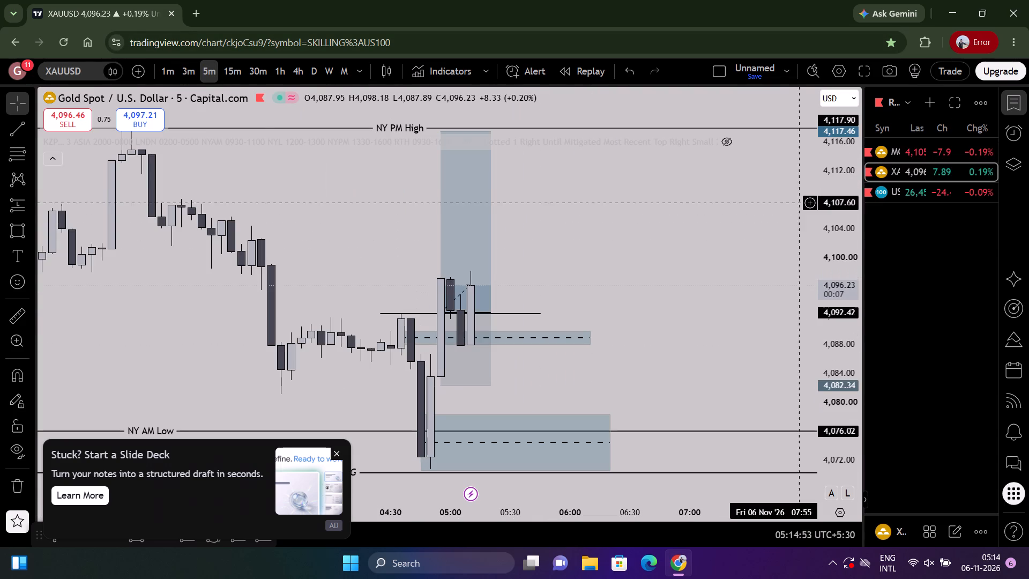
scroll(778, 212, "down", 4)
scroll(778, 212, "up", 3)
left_click_drag(755, 237, 755, 233)
left_click(165, 69)
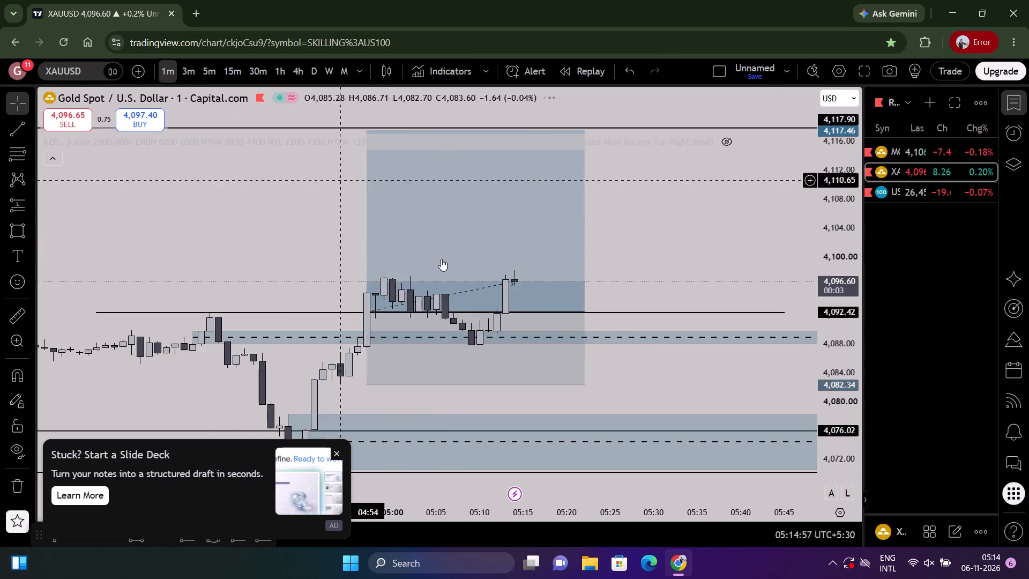
scroll(482, 289, "down", 5)
left_click_drag(431, 247, 436, 247)
scroll(442, 225, "down", 4)
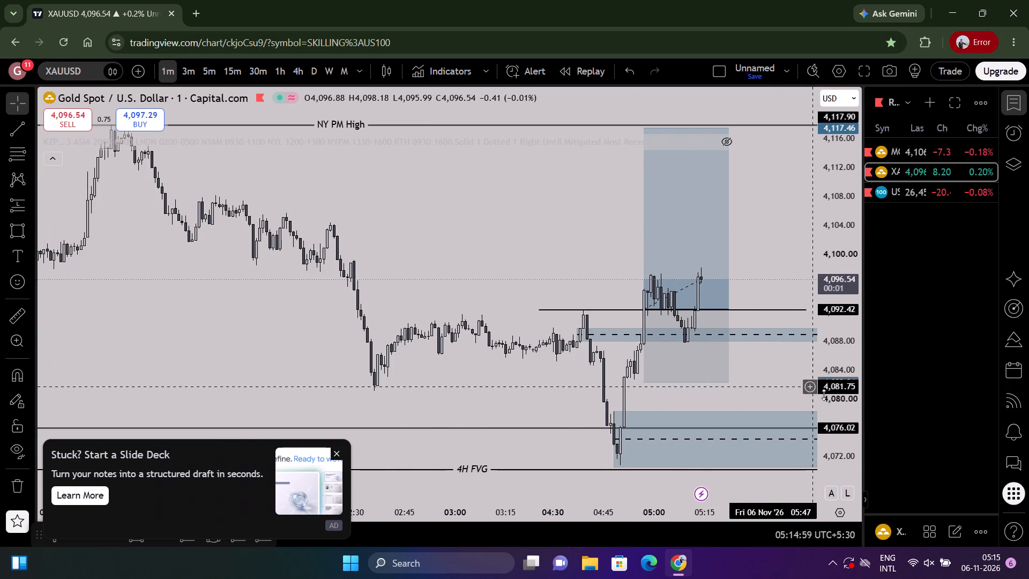
left_click_drag(849, 381, 825, 243)
scroll(343, 248, "up", 3)
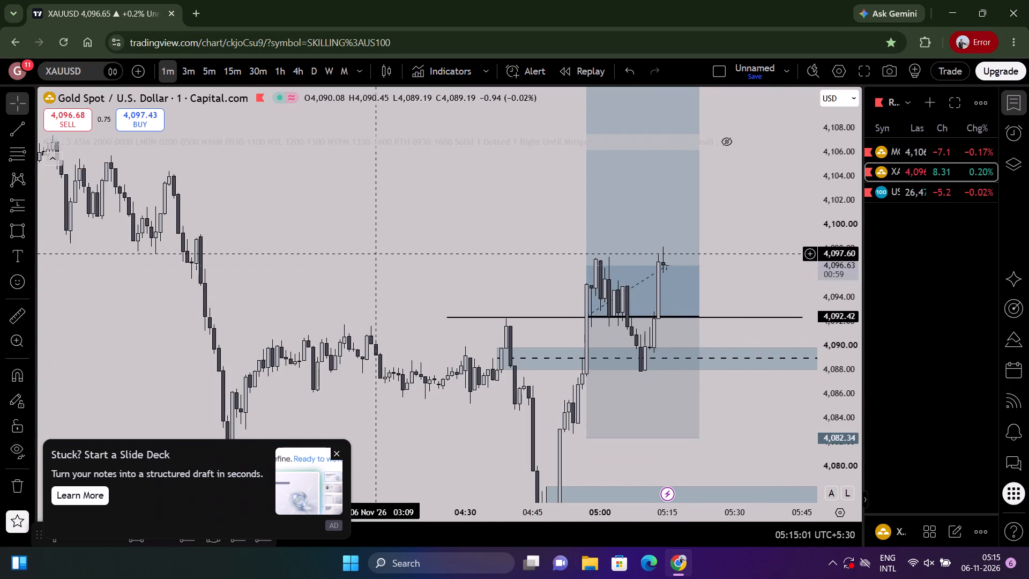